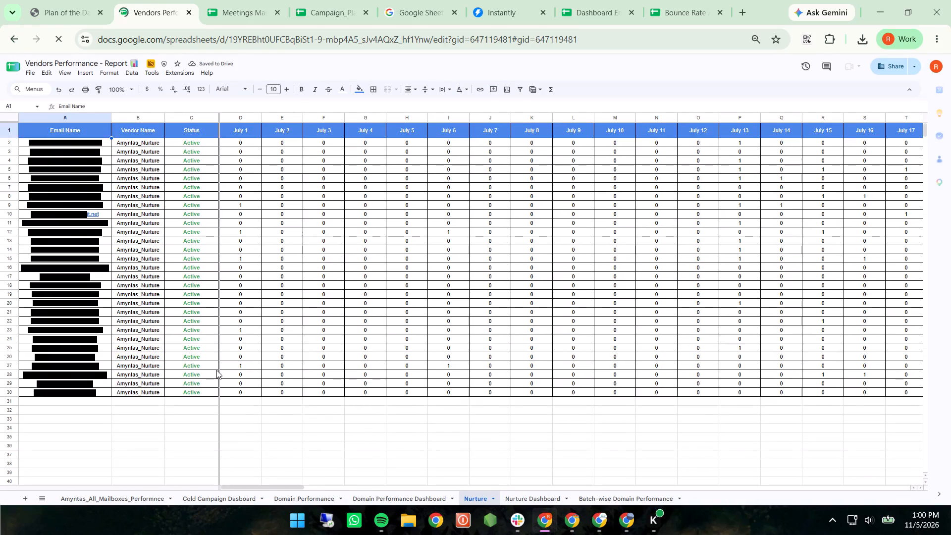
Examine the Nurture sheet's daily reply columns from July through November 2026, including the Grand Total, Reply % and Category columns.
scroll(458, 352, left, 10)
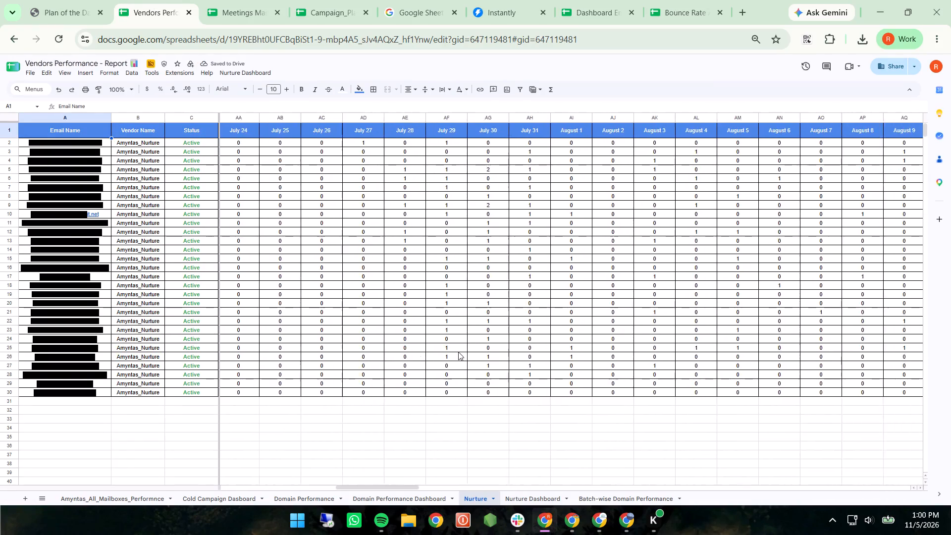
scroll(458, 352, left, 9)
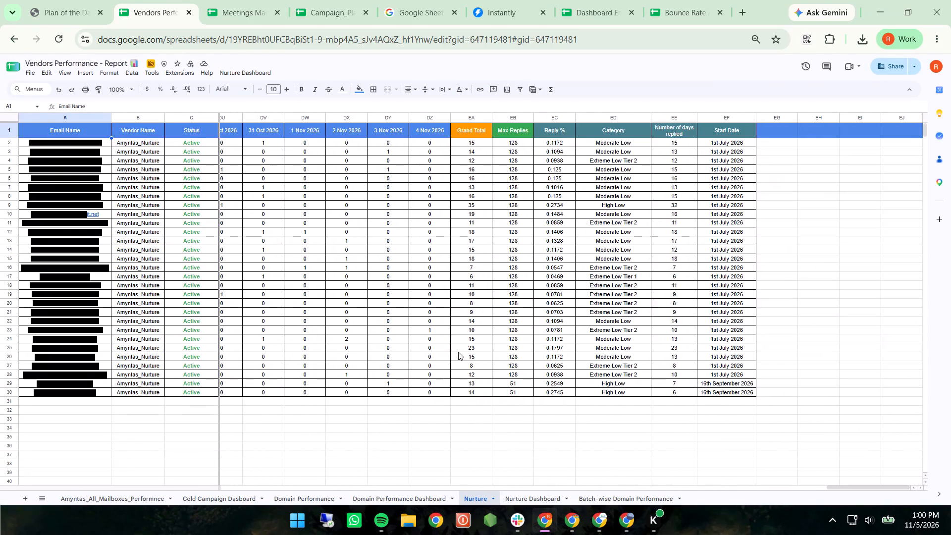
scroll(458, 352, left, 1)
scroll(458, 352, right, 13)
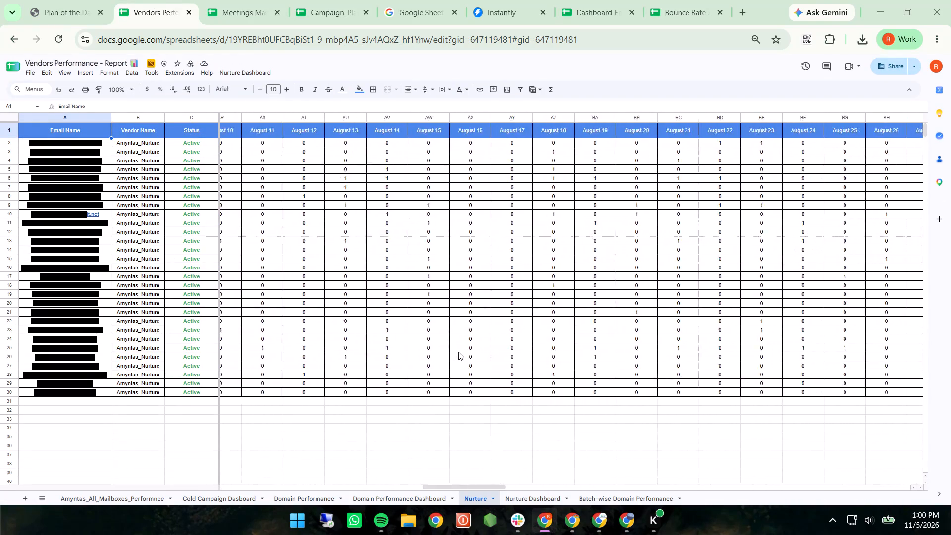
Set the end date in the Domain Performance Dashboard's report filters to 04 Nov 2026.
click(385, 498)
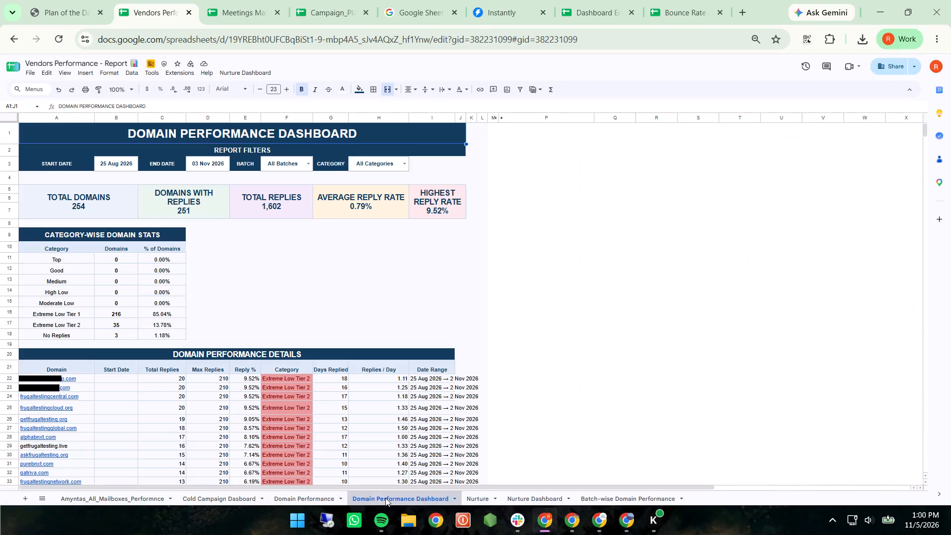
double_click(201, 163)
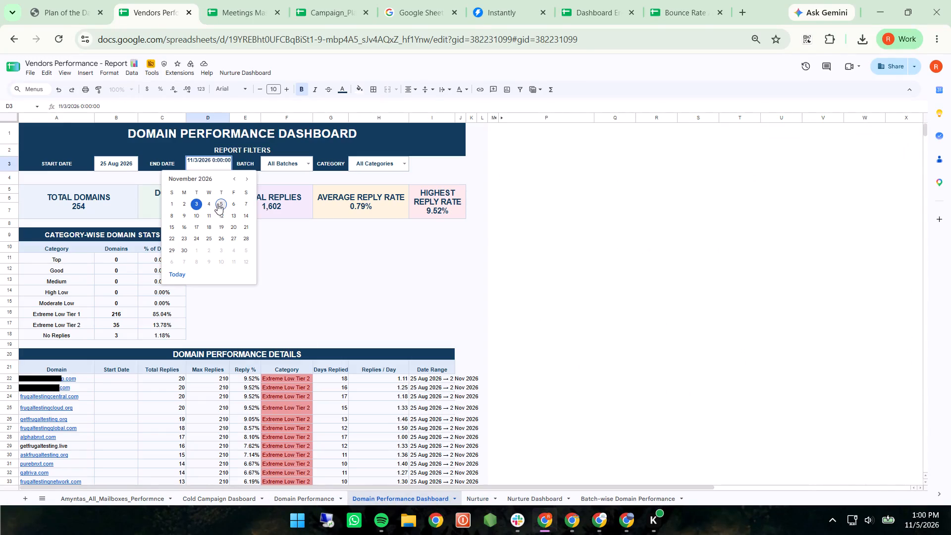
click(217, 204)
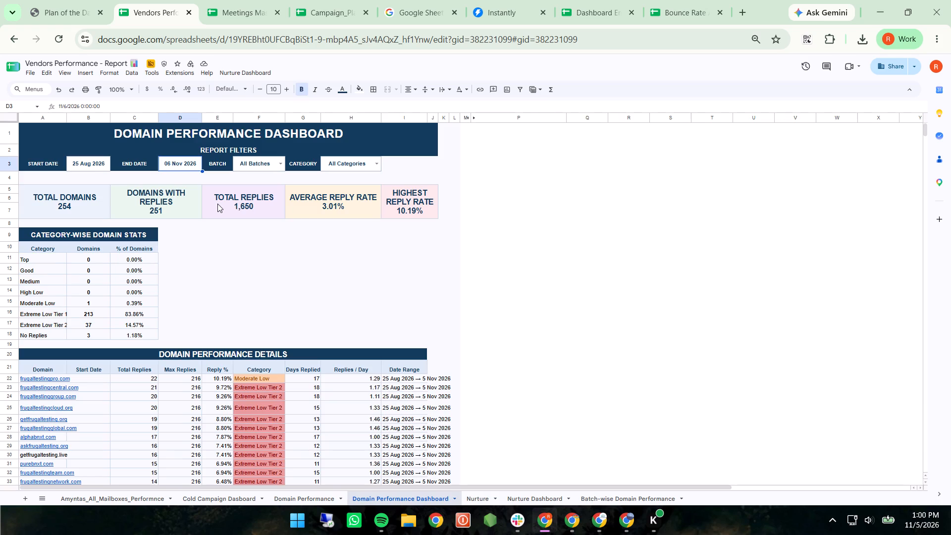
double_click(182, 161)
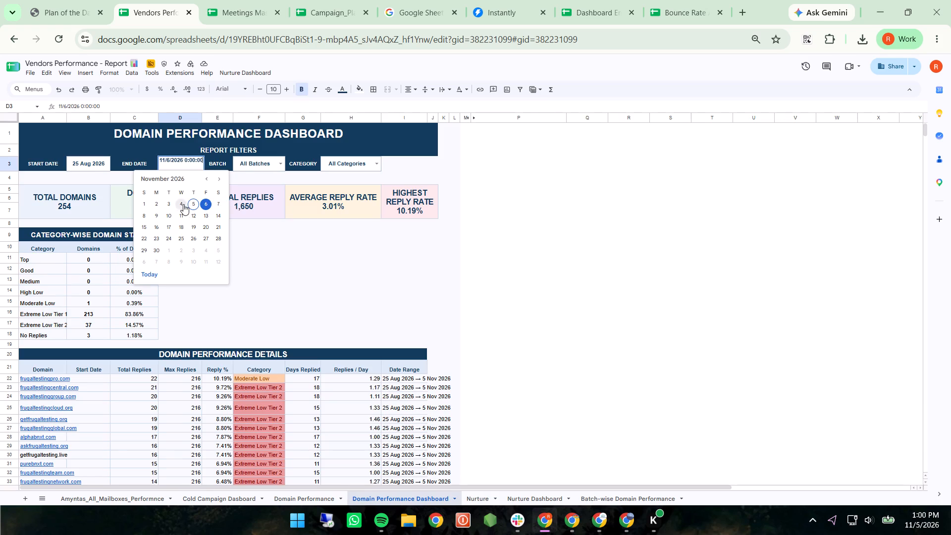
click(183, 204)
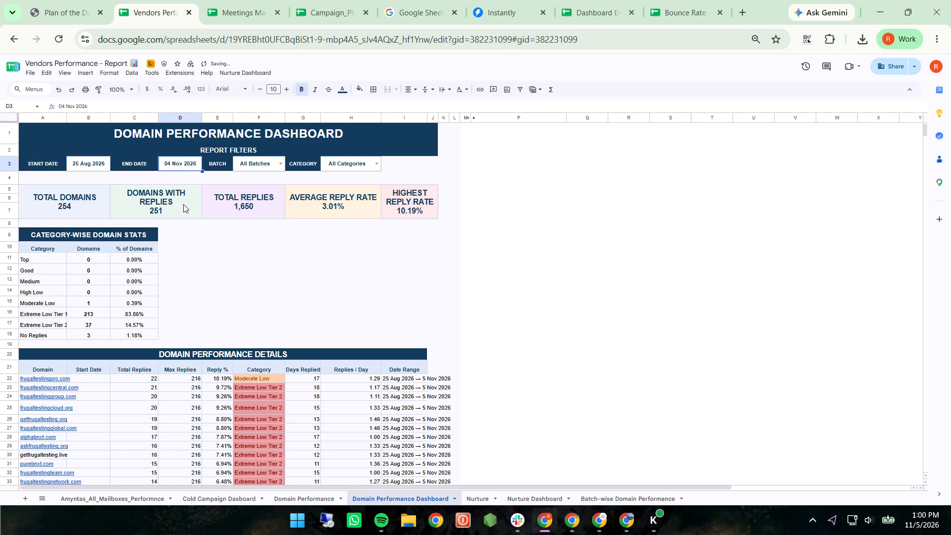
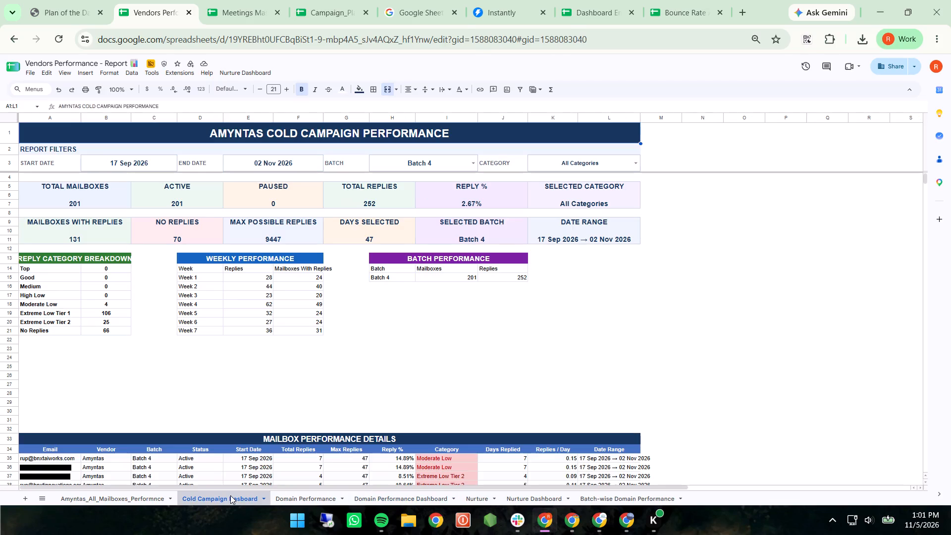
Set the end date in the Cold Campaign Dashboard's report filters to 04 Nov 2026.
click(301, 169)
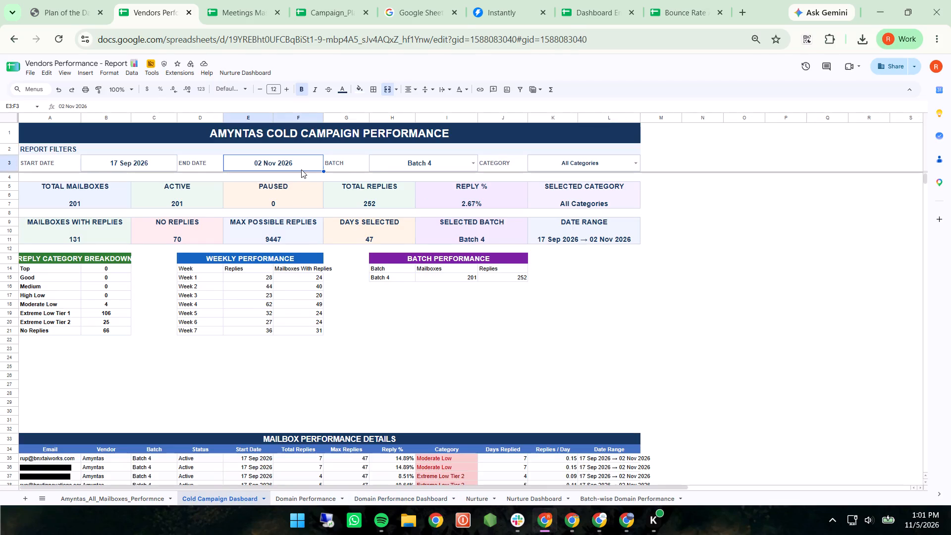
double_click(294, 163)
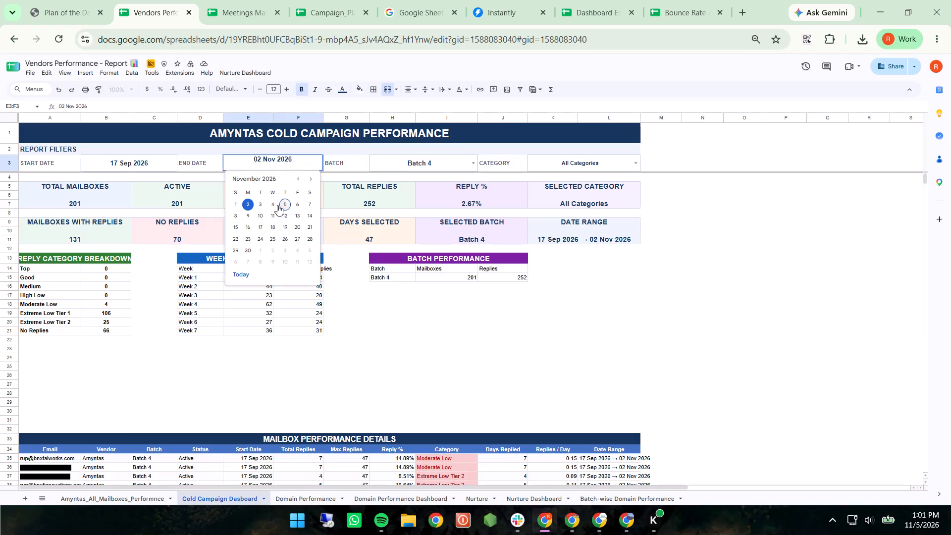
click(277, 205)
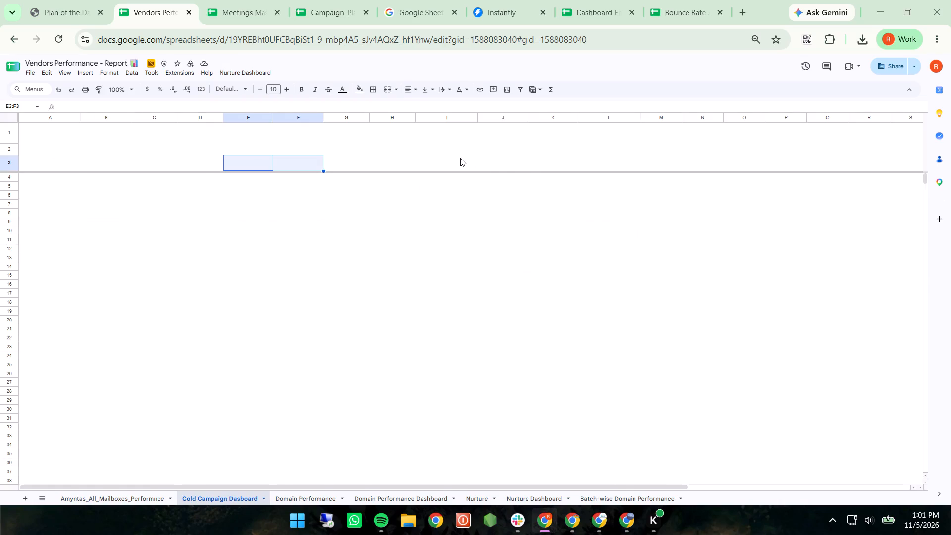
Change the batch filter of the Amyntas cold campaign report to All Batches.
click(473, 162)
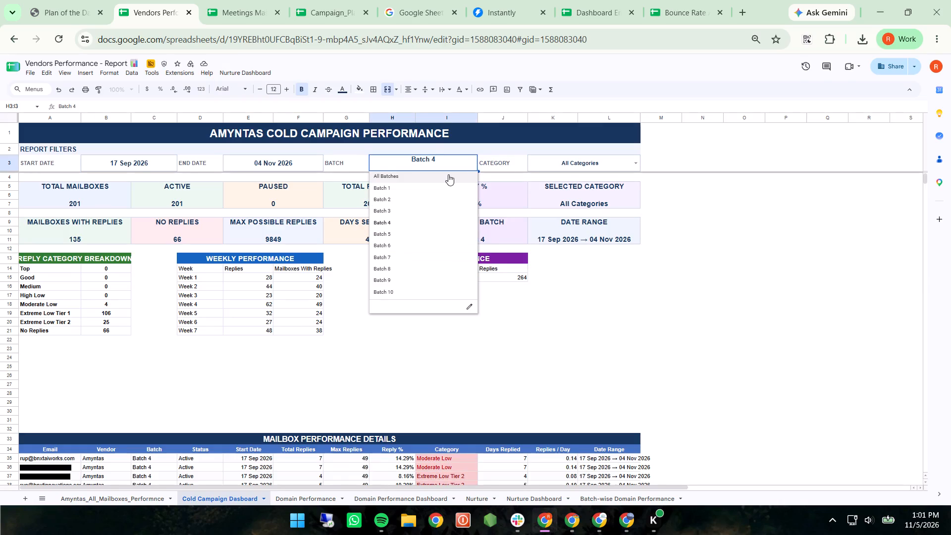
click(448, 174)
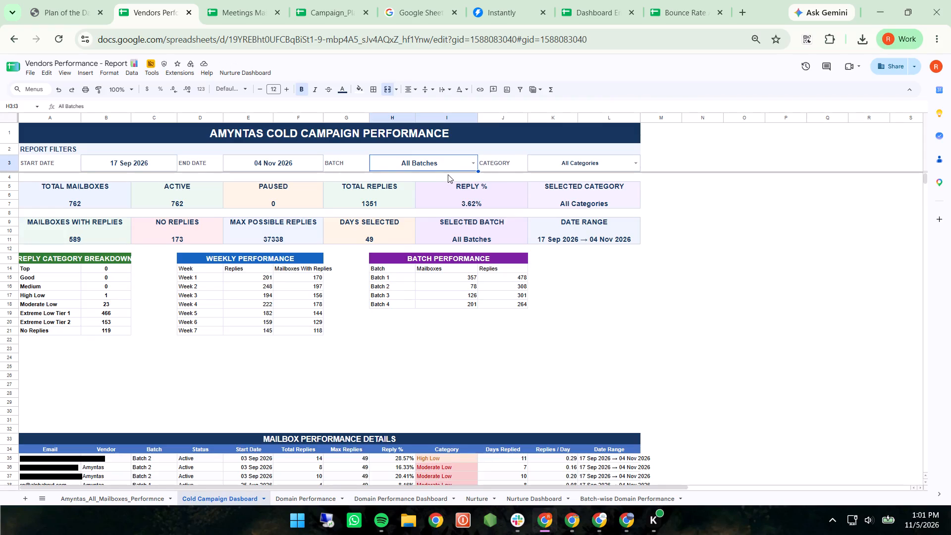
Set the start date in the Cold Campaign Dashboard's report filters to 25 Aug 2026.
double_click(162, 161)
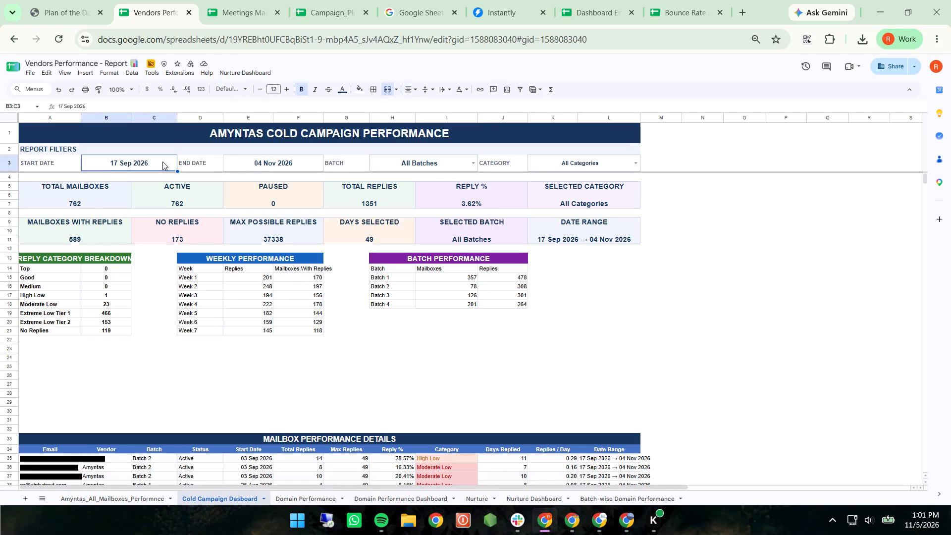
click(155, 177)
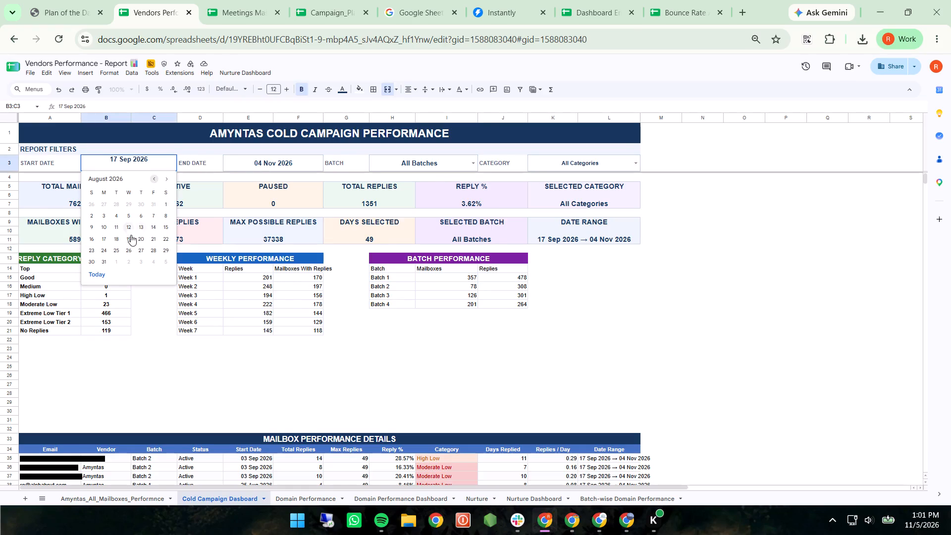
click(115, 249)
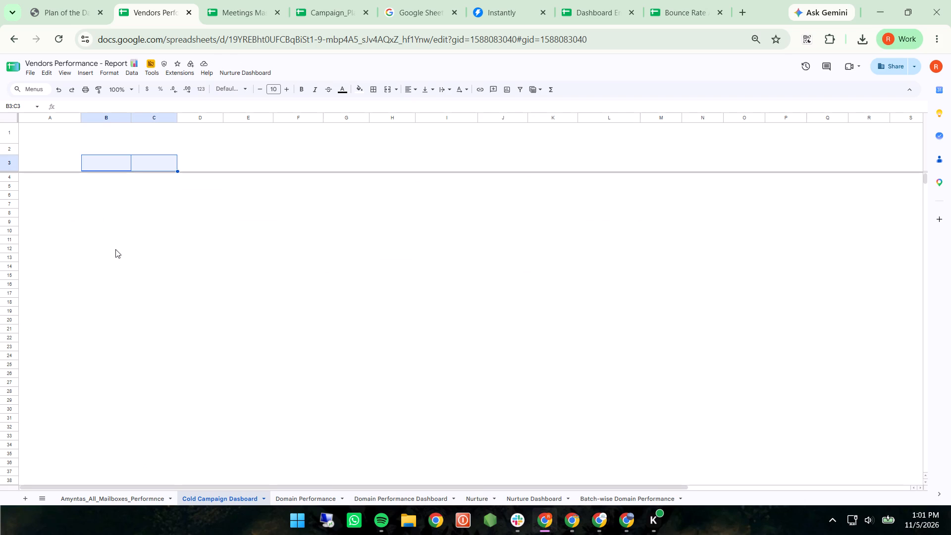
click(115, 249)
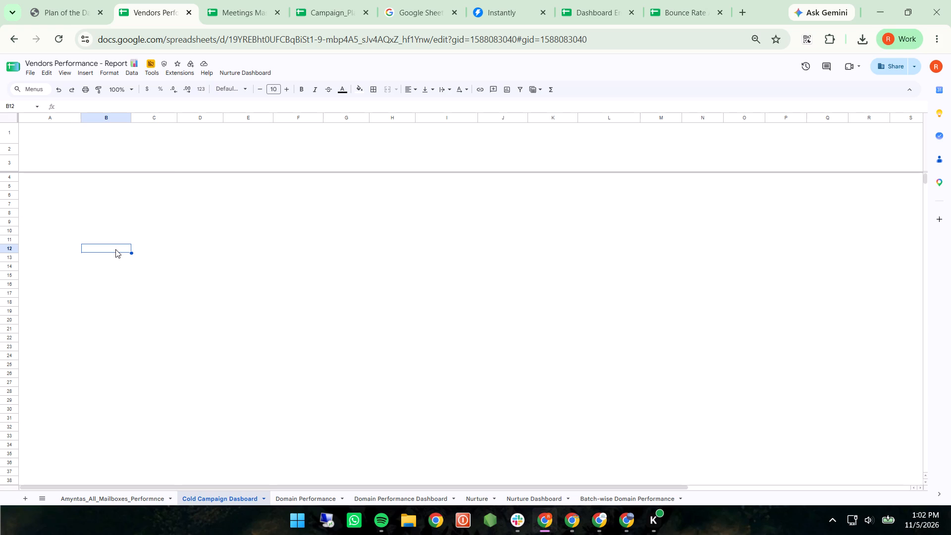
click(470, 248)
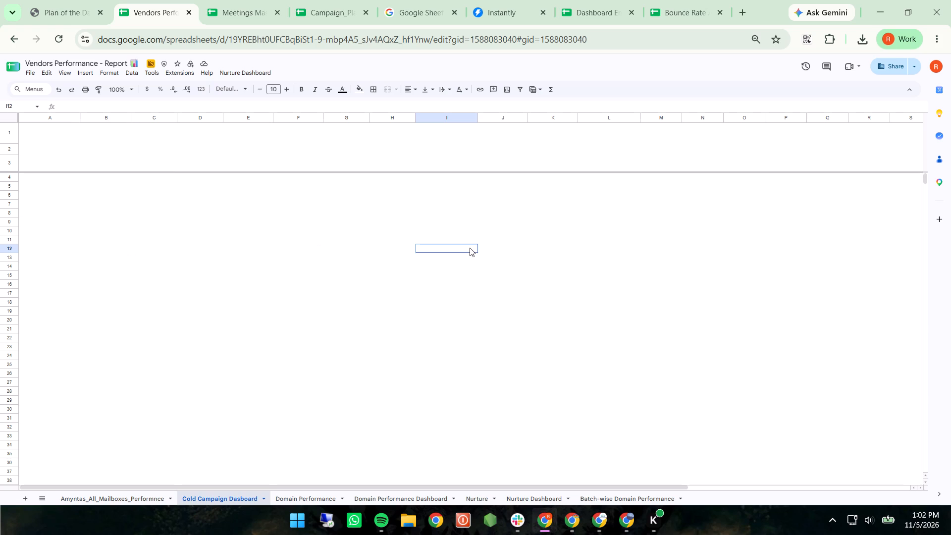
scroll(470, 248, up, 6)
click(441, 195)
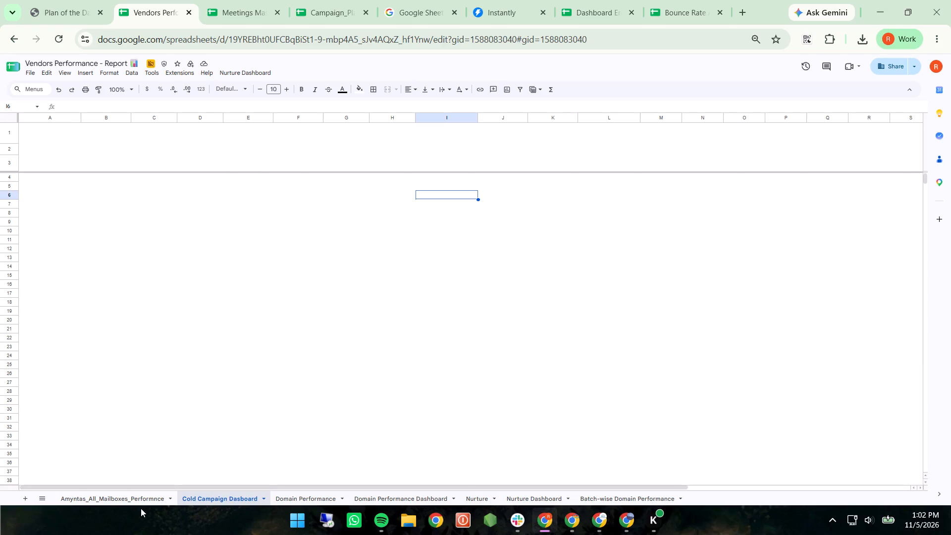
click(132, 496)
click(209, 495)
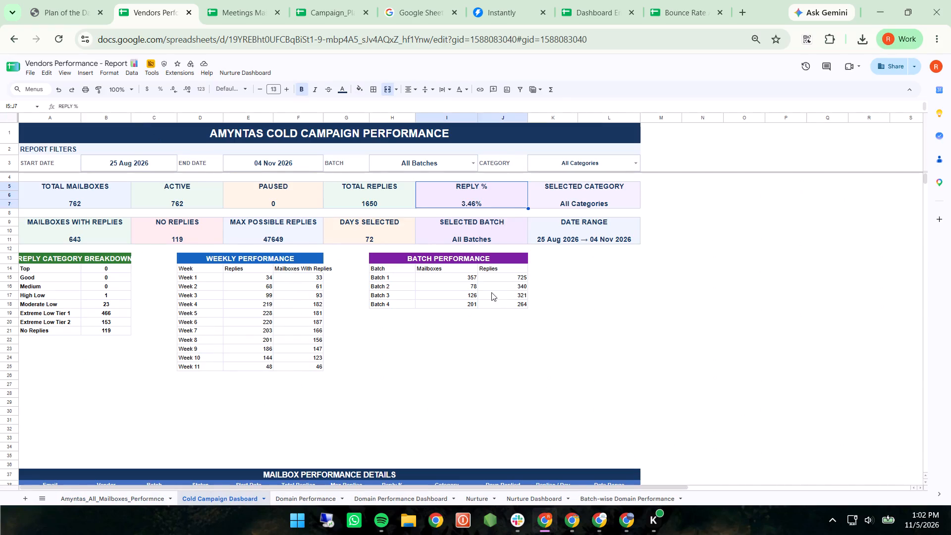
Widen columns B and F of the cold campaign report so the Reply Category Breakdown title and Mailboxes With Replies header fit.
drag(130, 115, 137, 116)
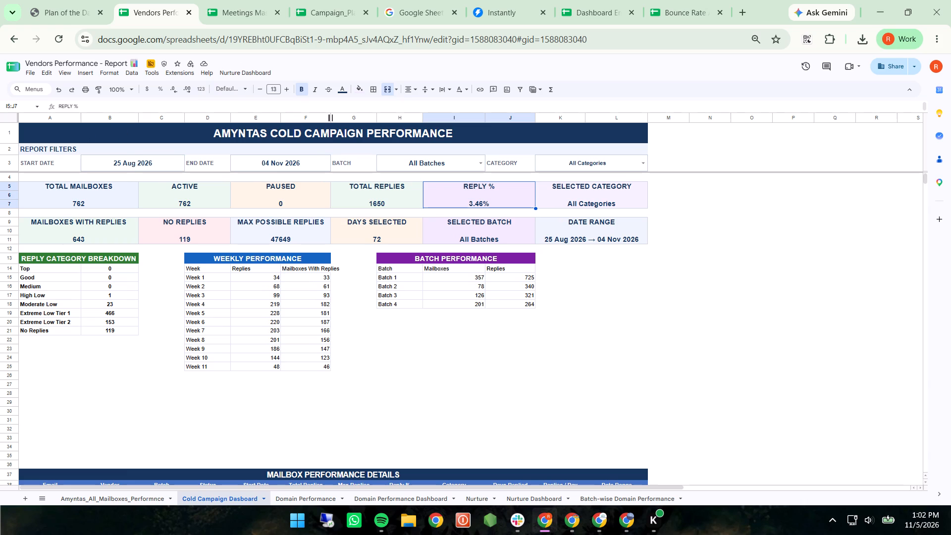
drag(332, 117, 347, 122)
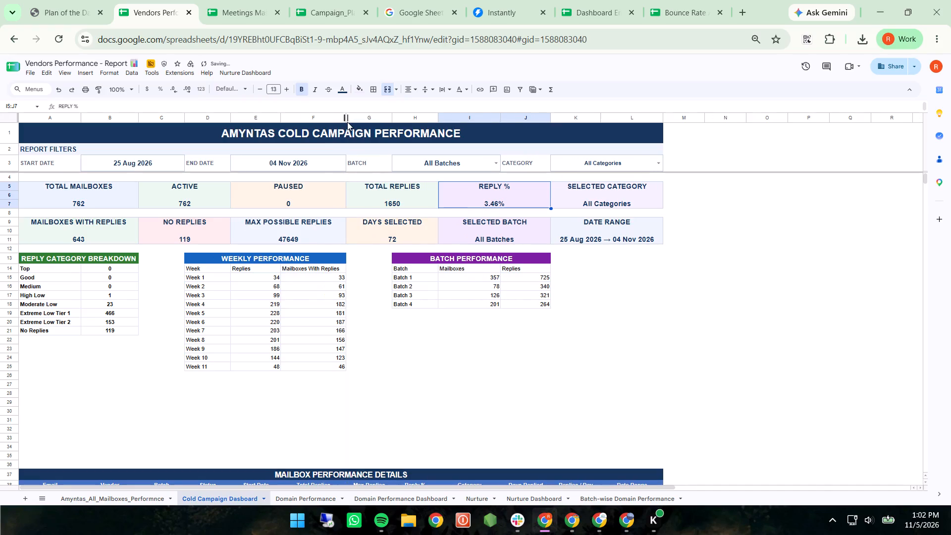
scroll(347, 122, down, 2)
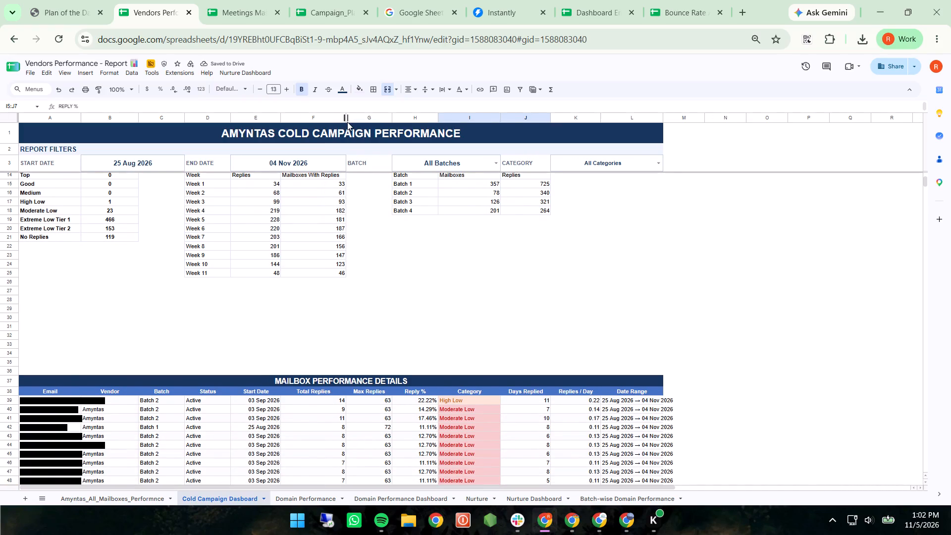
scroll(347, 122, up, 6)
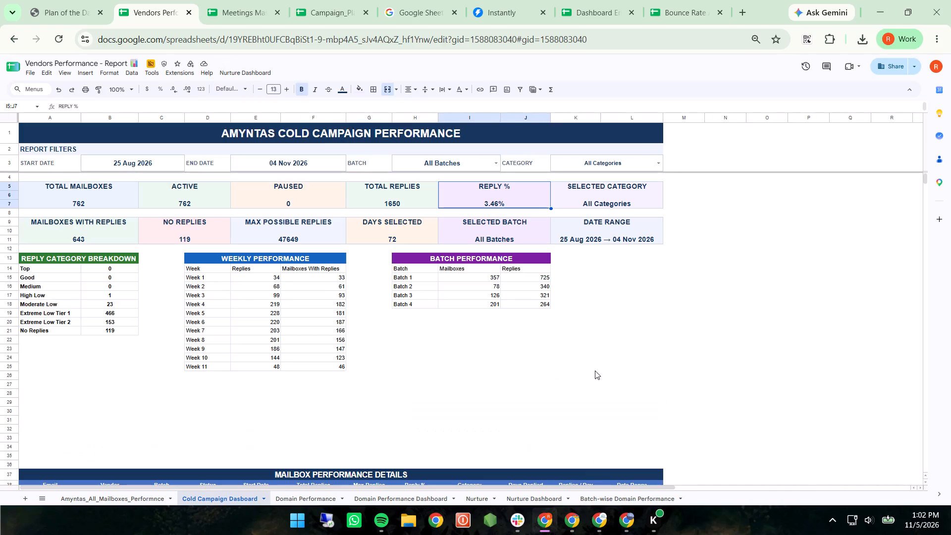
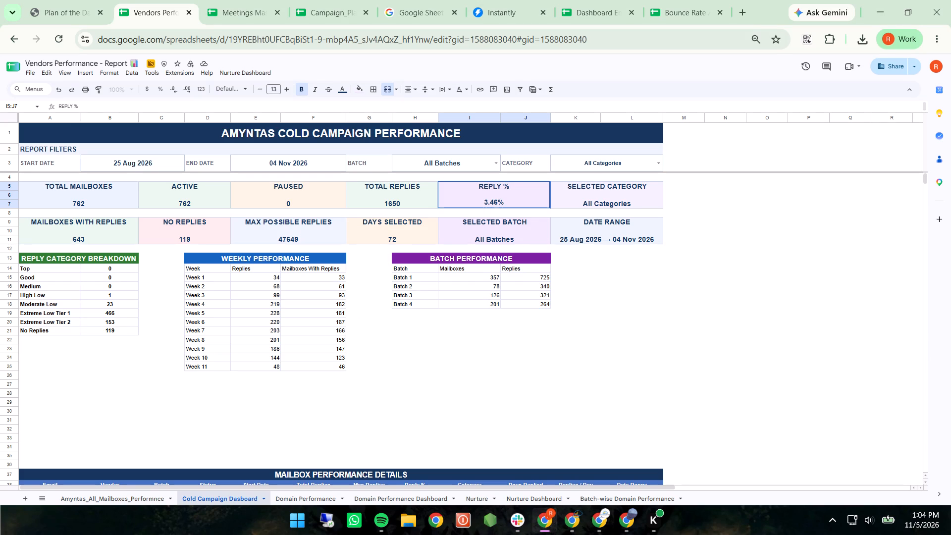
Set the Reply % card on the Cold Campaign Dashboard to 0.73%.
click(500, 202)
key(BackSpace)
key(BackSpace)
key(BackSpace)
key(BackSpace)
text(0.73)
key(Return)
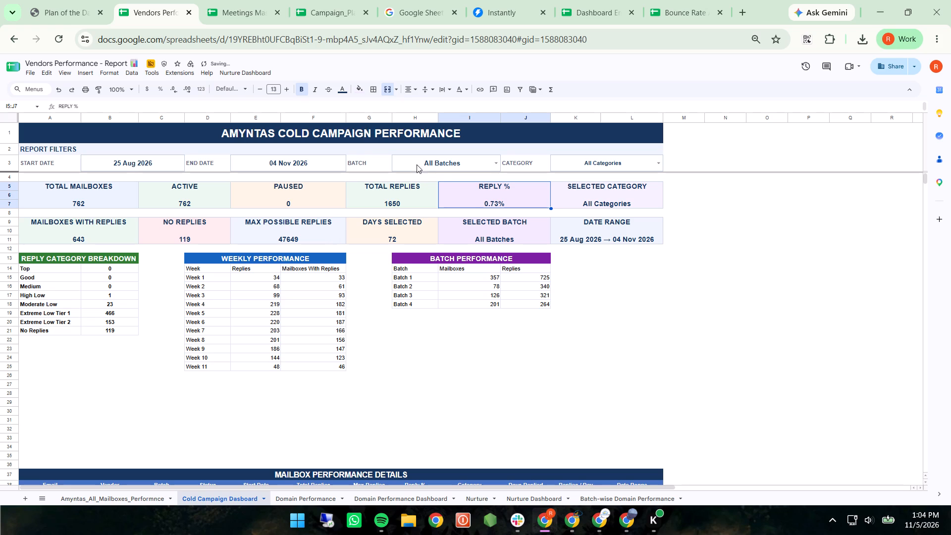
Centre-align the contents of the Cold Campaign Dashboard from the title through the Week 11 row, A1:L25.
click(376, 139)
key(shift+Down)
key(shift+Down)
key(shift+Down)
key(shift+Down)
key(shift+Down)
key(shift+Down)
key(shift+Down)
key(shift+Down)
key(shift+Down)
key(shift+Down)
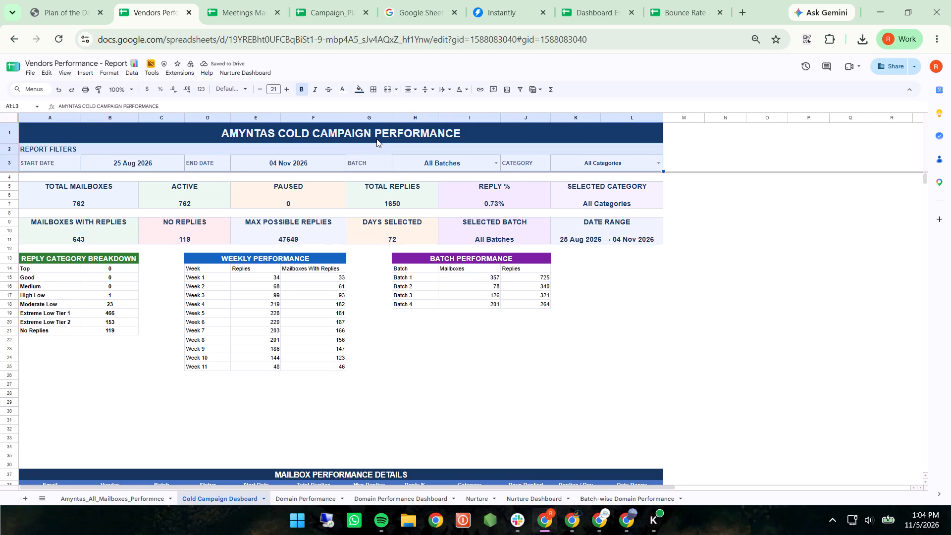
key(shift+Down)
key(shift+Down)
key(shift+Down)
key(shift+Down)
key(shift+Down)
key(shift+Down)
key(shift+Down)
key(shift+Down)
key(shift+Down)
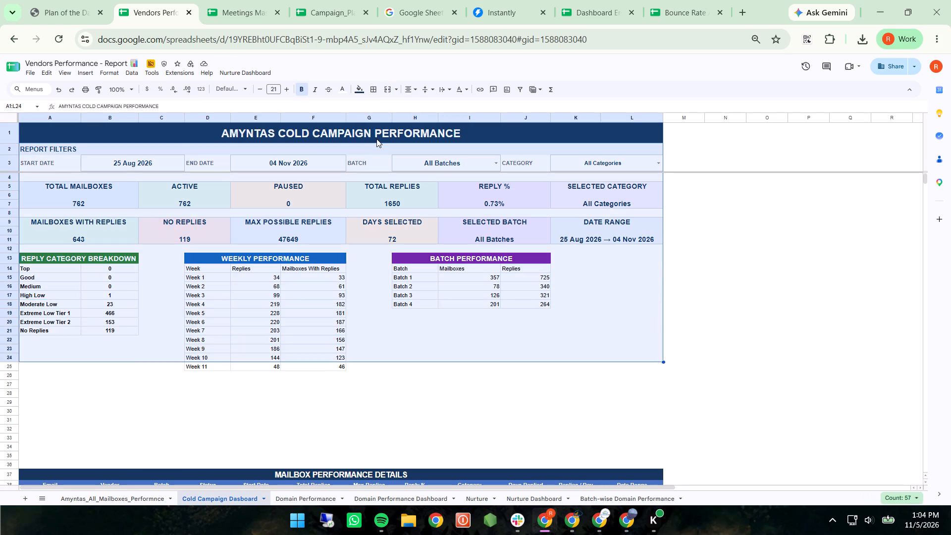
key(shift+Down)
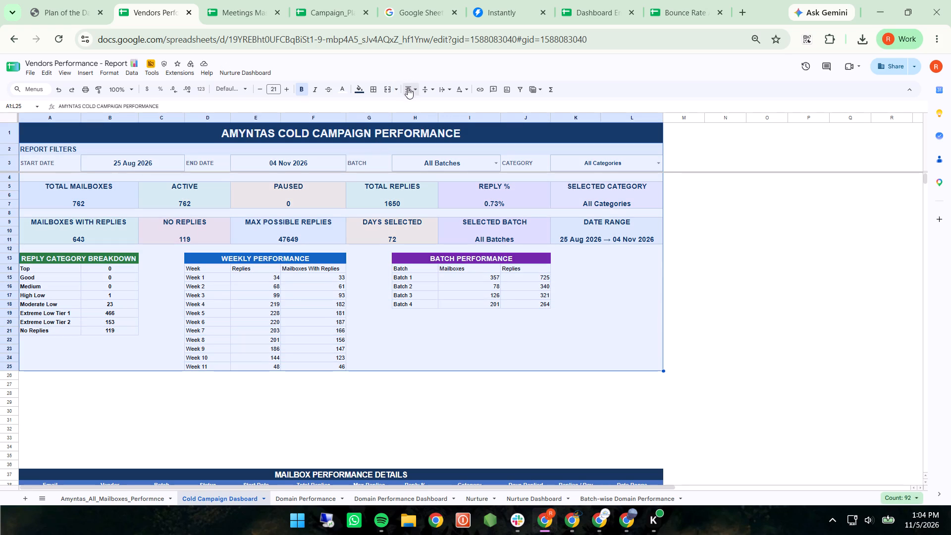
click(408, 88)
click(424, 103)
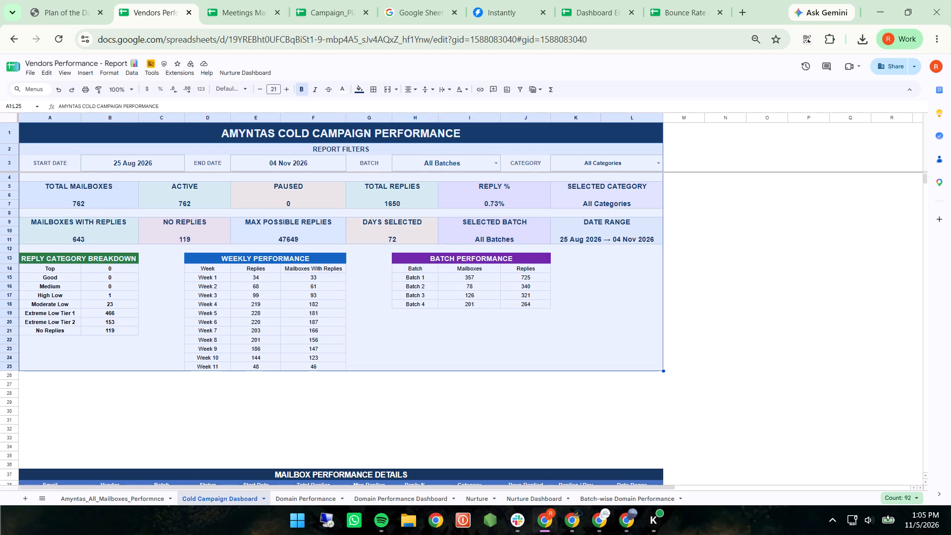
click(714, 230)
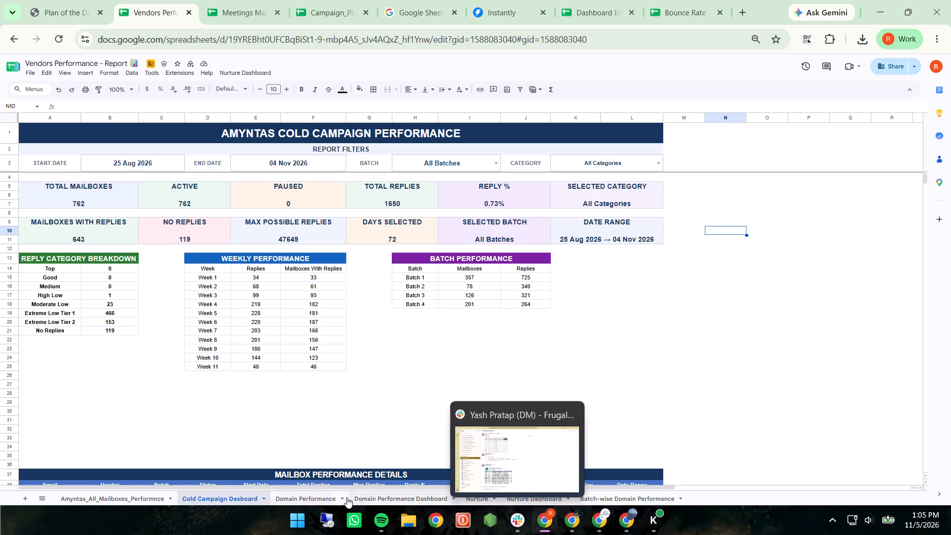
Set the Average Reply Rate card on the Domain Performance Dashboard to 0.73%.
click(319, 495)
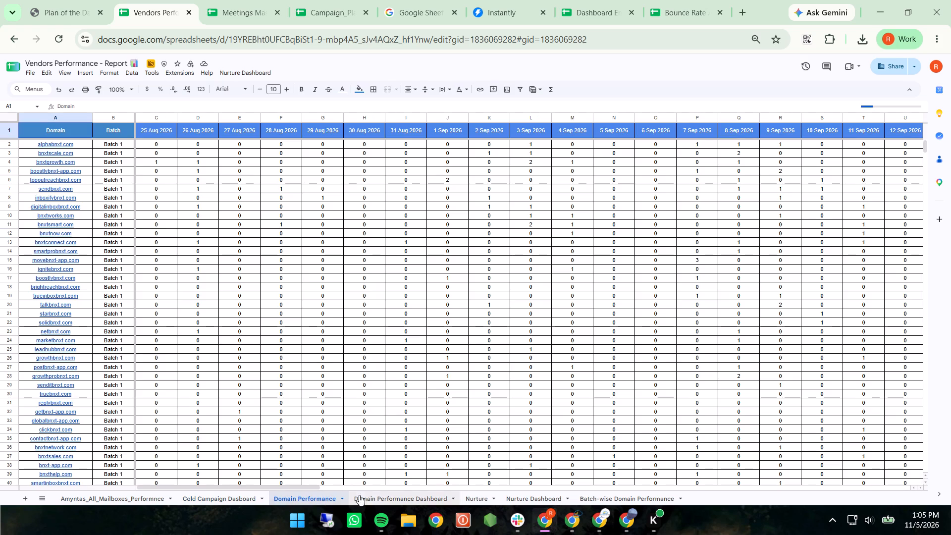
click(376, 496)
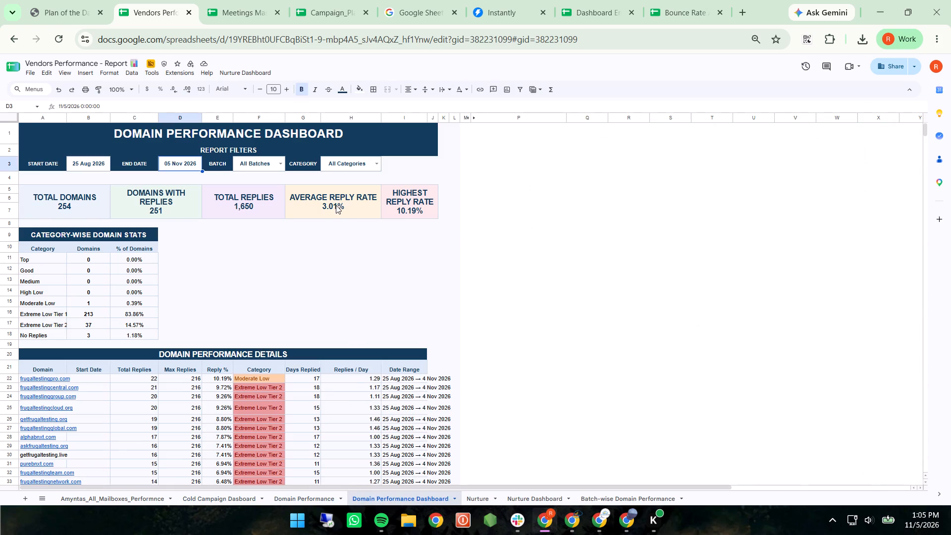
double_click(337, 205)
click(337, 200)
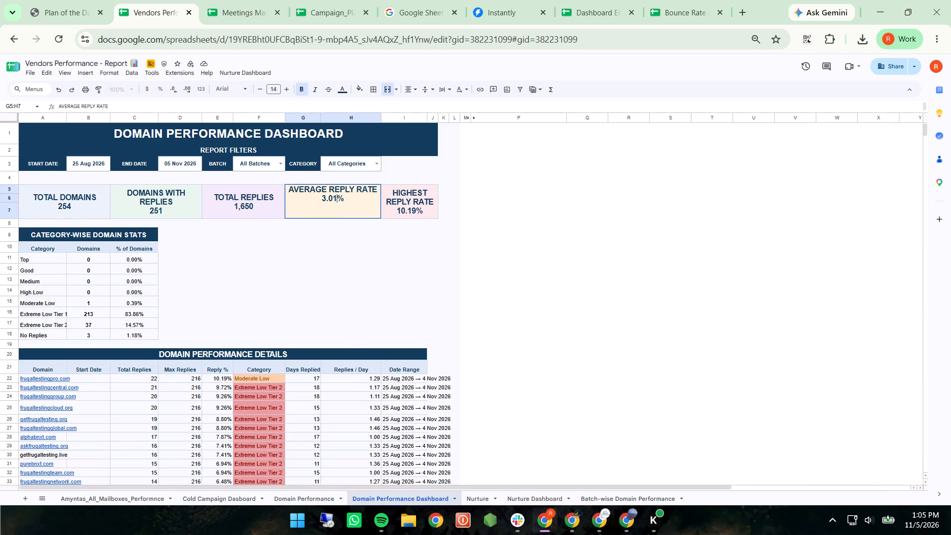
key(BackSpace)
key(BackSpace)
key(BackSpace)
key(BackSpace)
text(0.73)
key(Return)
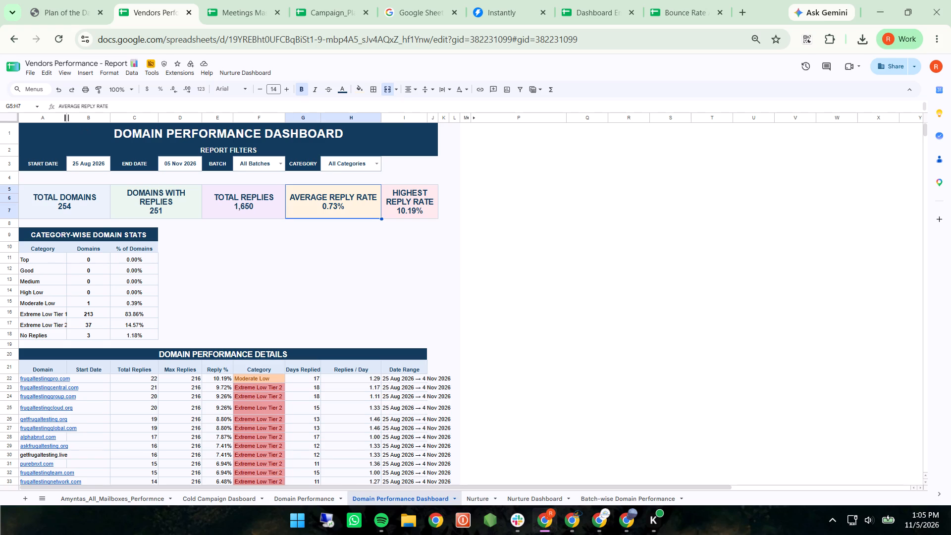
Widen column A of the Domain Performance Dashboard to fit the full category names.
drag(66, 116, 101, 118)
drag(101, 118, 90, 118)
Centre-align the Domain Performance Dashboard from the title through the No Replies row of the category-wise stats, A1:J18.
click(148, 133)
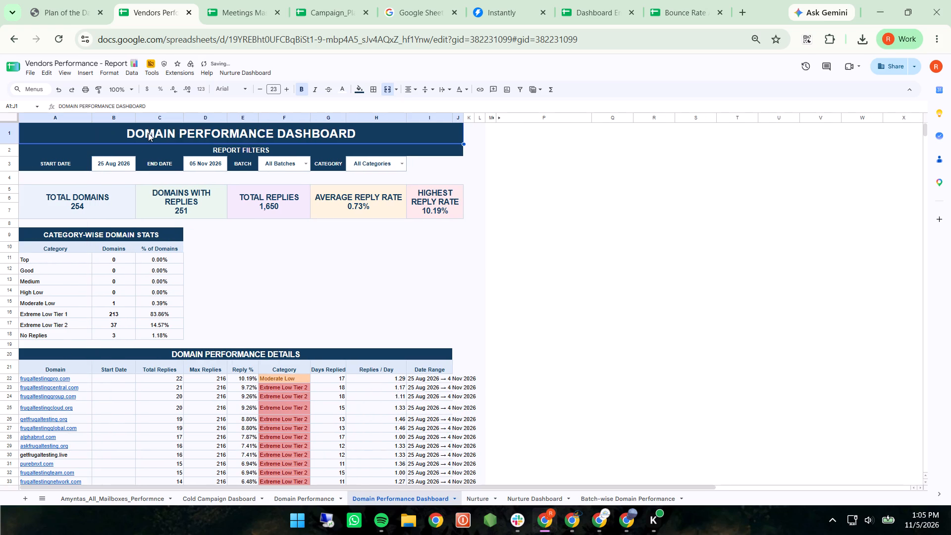
key(shift+Down)
key(shift+Down)
key(shift+Down)
key(shift+Down)
key(shift+Down)
key(shift+Down)
key(shift+Down)
key(shift+Down)
key(shift+Down)
key(shift+Down)
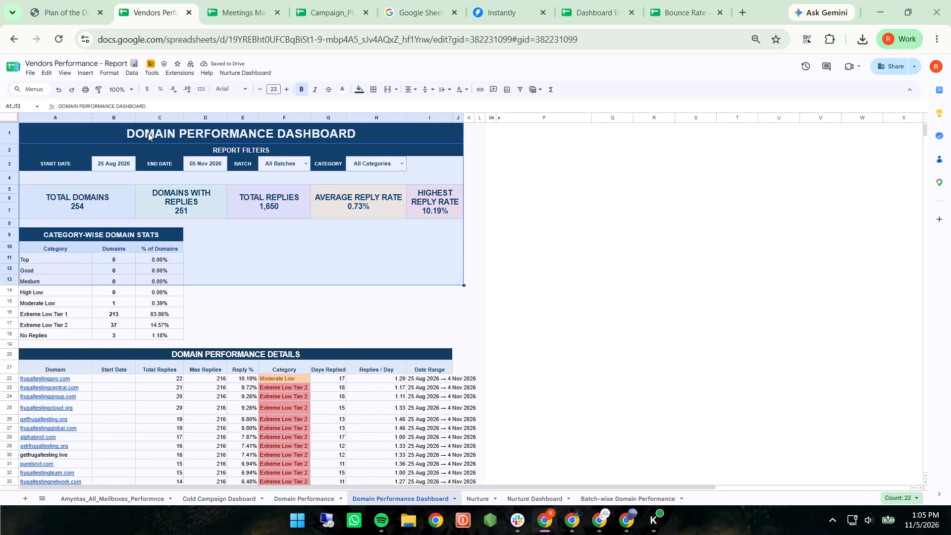
key(shift+Down)
key(shift+Down)
key(shift+Down)
key(shift+Down)
key(shift+Down)
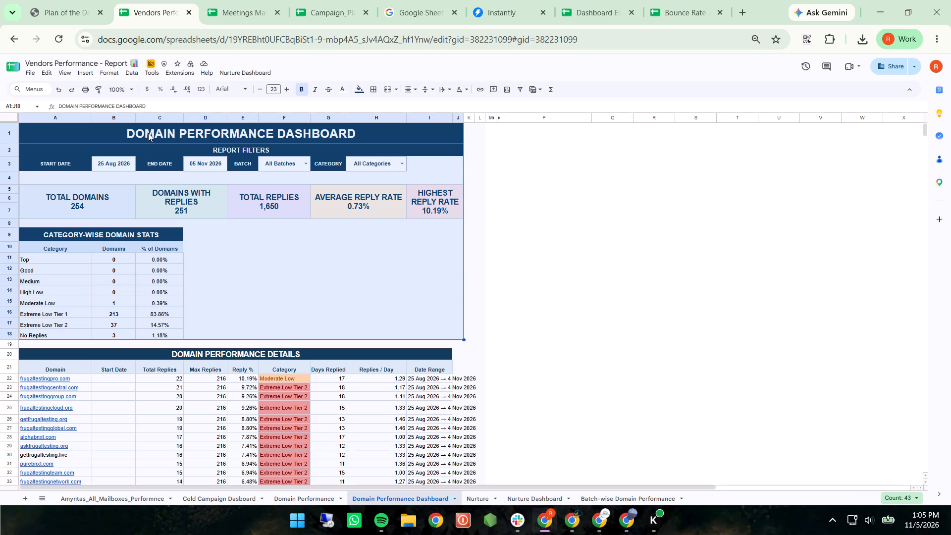
click(405, 91)
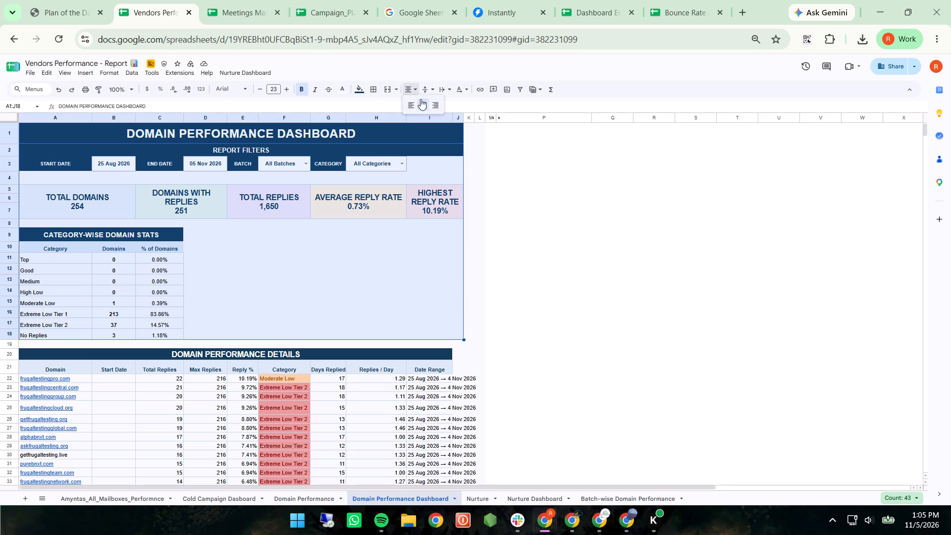
click(423, 107)
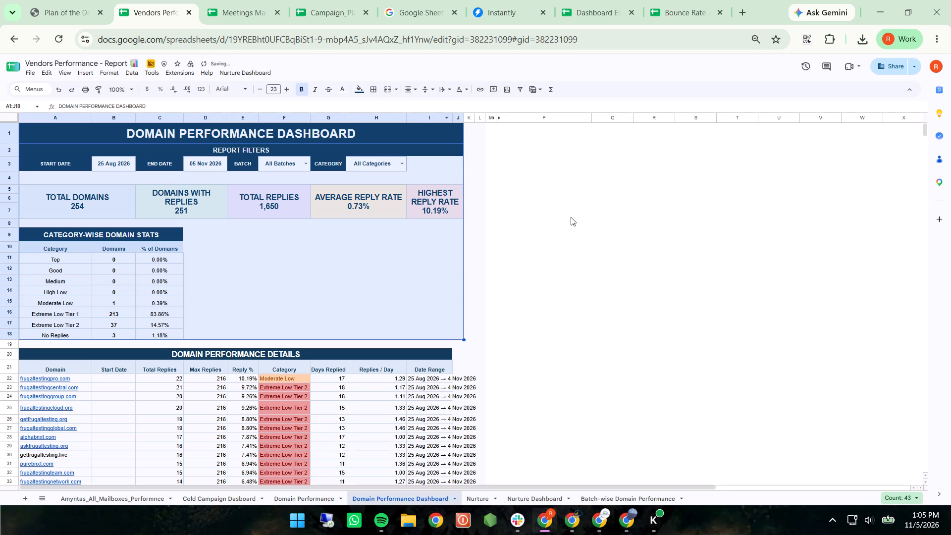
click(572, 230)
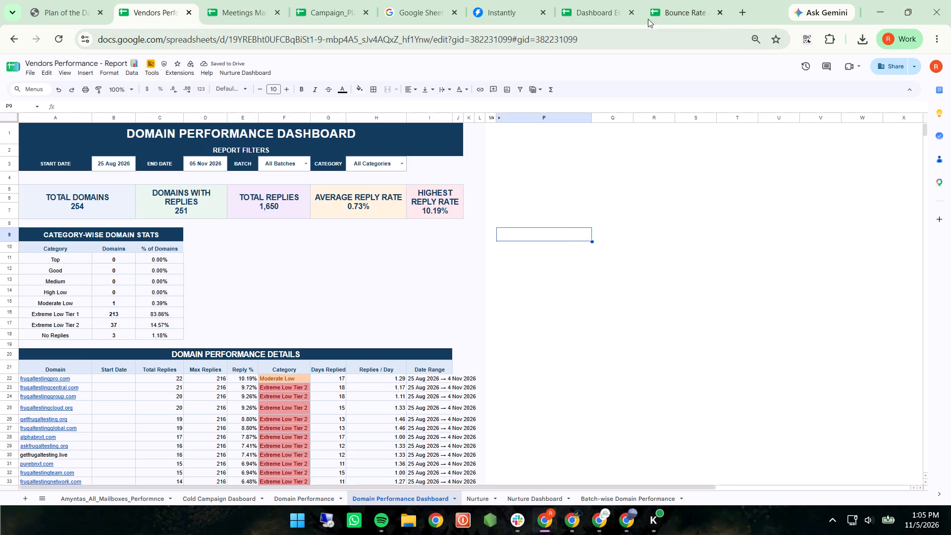
Move the Vendors Performance report's browser tab to the end, after the Bounce Rate tab.
drag(140, 0, 658, 0)
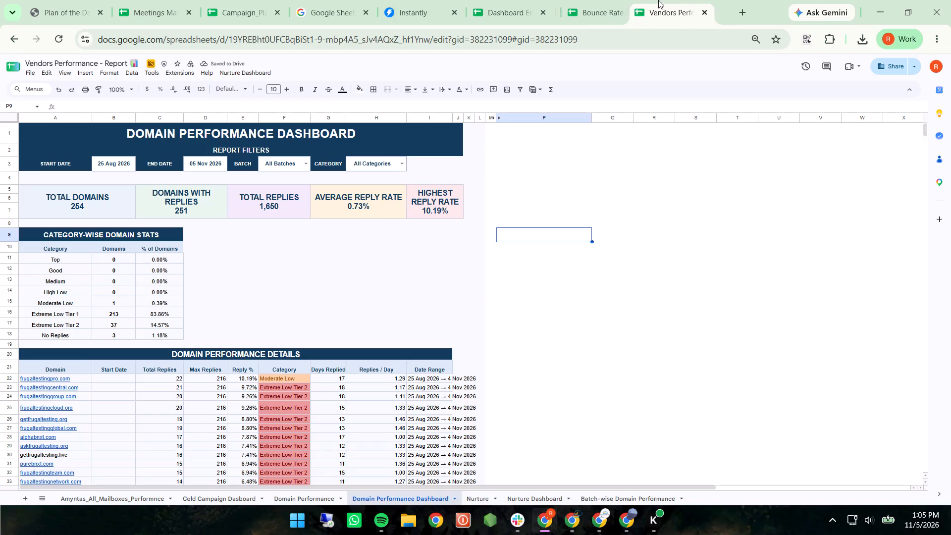
drag(658, 0, 671, 0)
Open the RadhaKanta spreadsheet holding the Master Tracker links in a new browser tab and show its Sheet3.
click(741, 4)
text(radh)
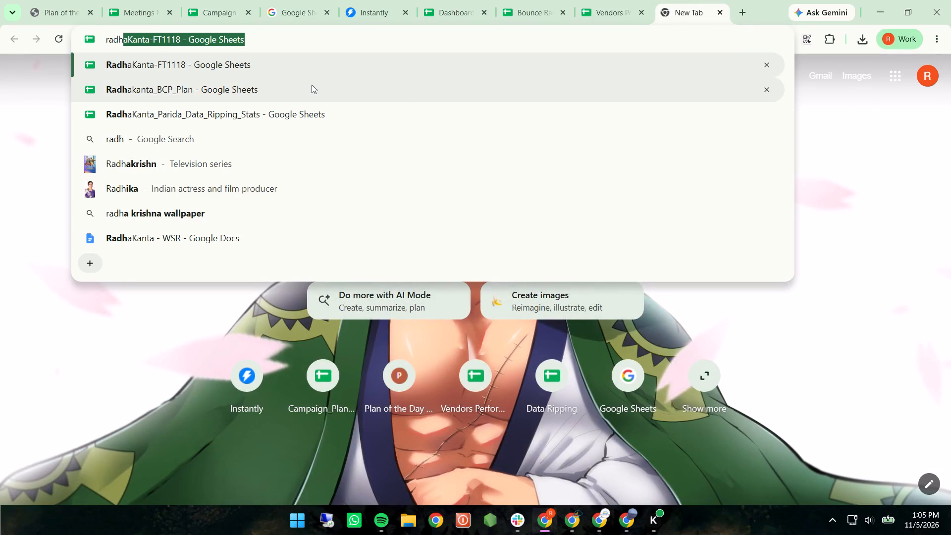
click(195, 69)
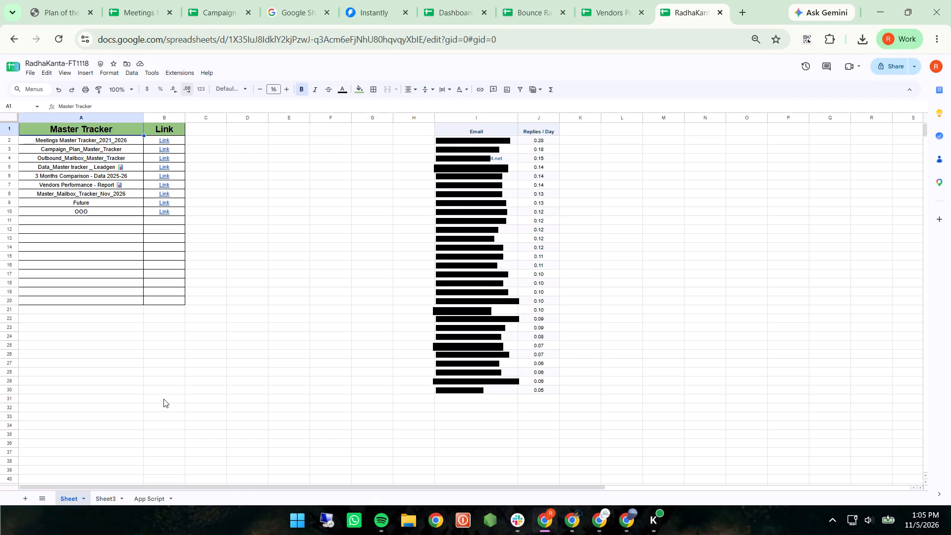
click(113, 498)
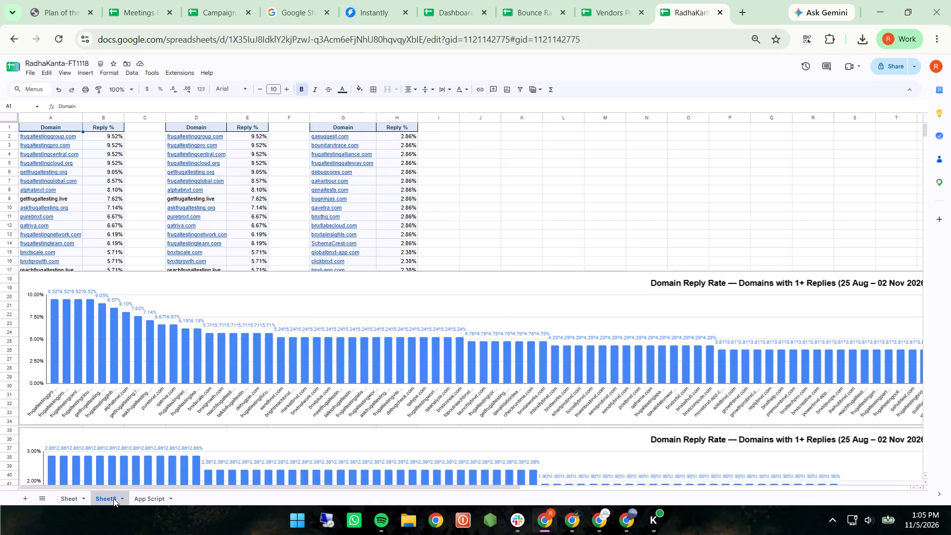
Copy the domains with at least one reply, A22:A272, from the Domain Performance Dashboard into Sheet3's first Domain column from A2.
click(618, 0)
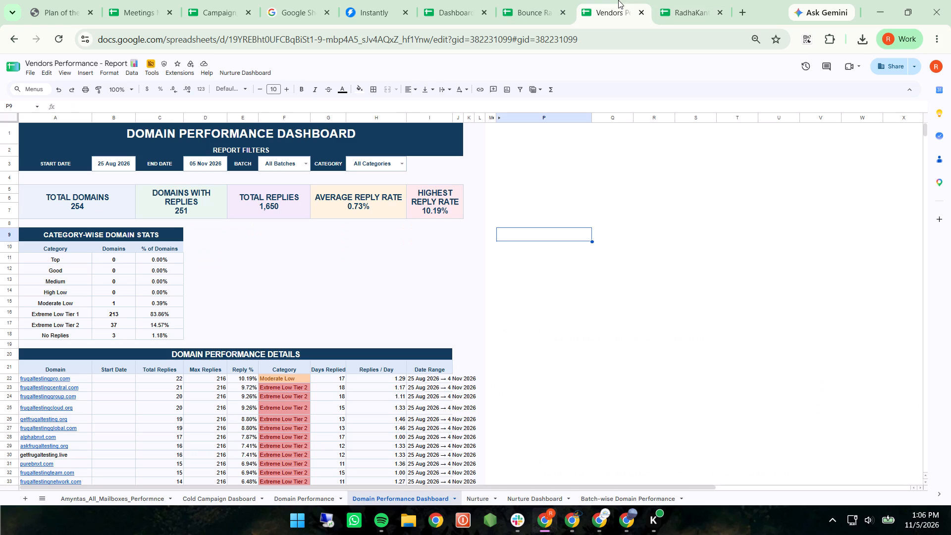
scroll(301, 300, down, 1)
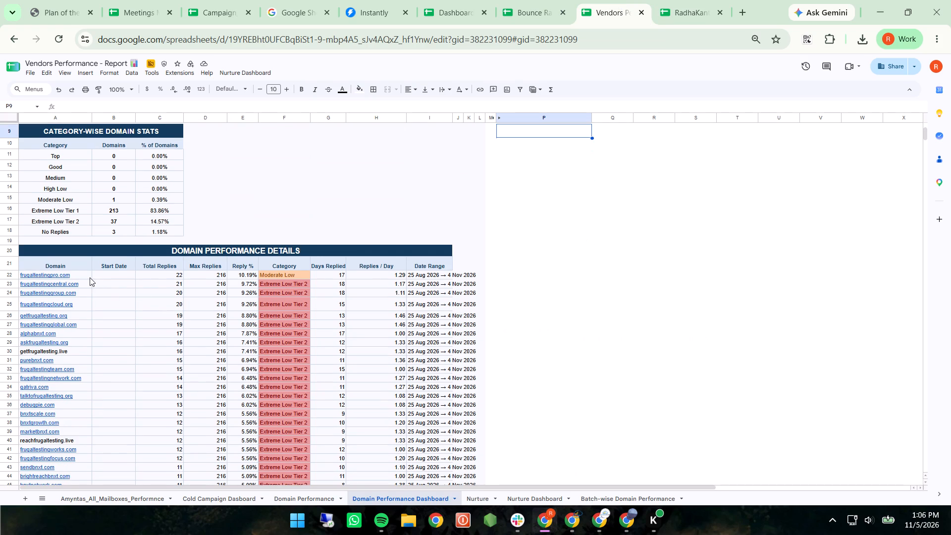
click(90, 277)
key(ctrl+shift+Down)
scroll(90, 277, down, 1)
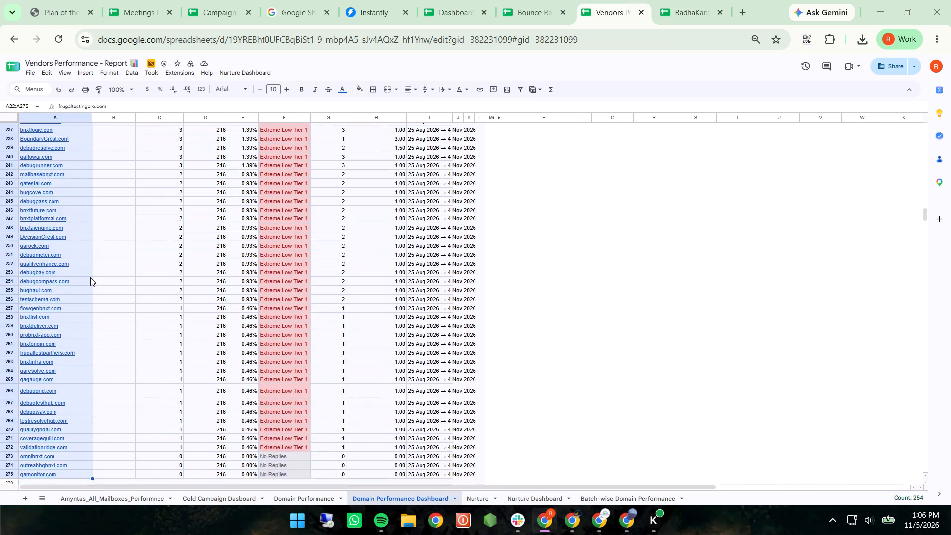
scroll(90, 277, down, 1)
key(shift+Up)
key(shift+Up)
key(shift+Up)
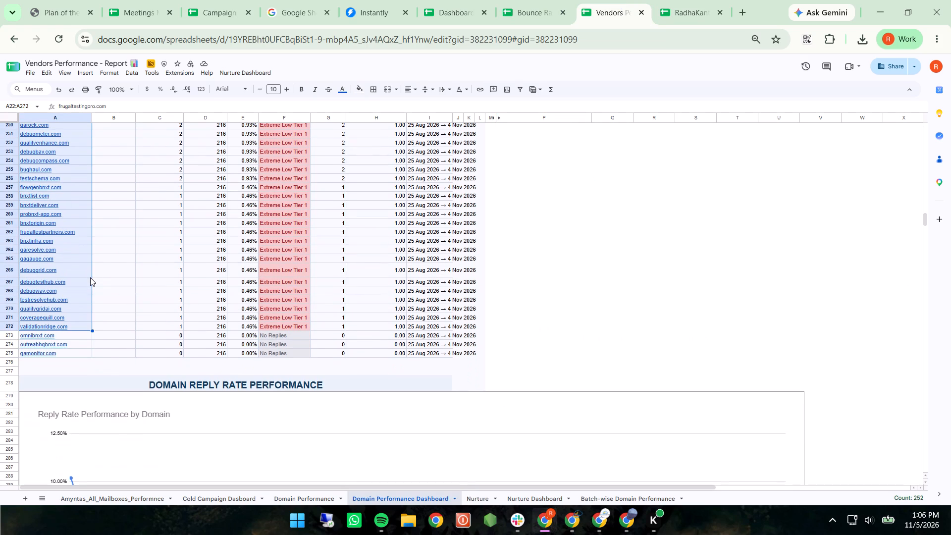
key(ctrl+c)
key(ctrl+c)
key(ctrl+c)
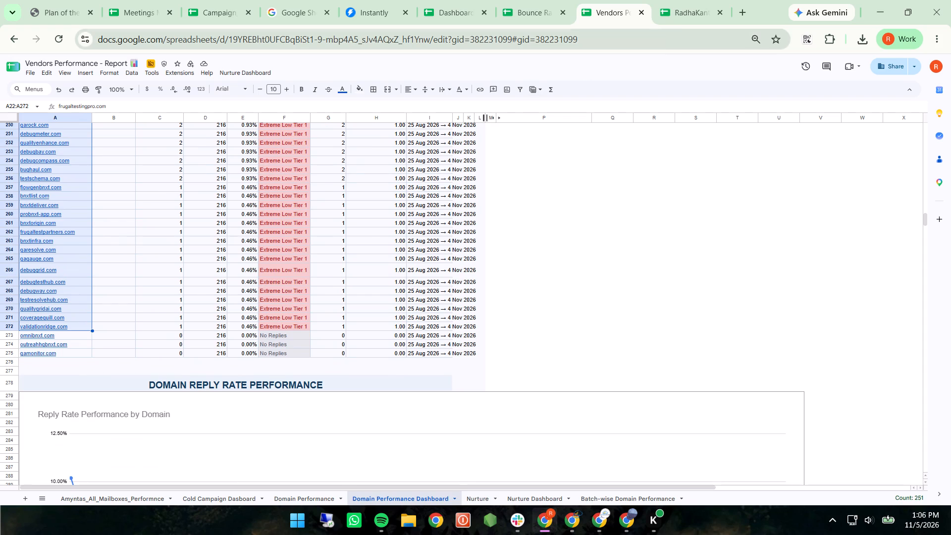
click(680, 13)
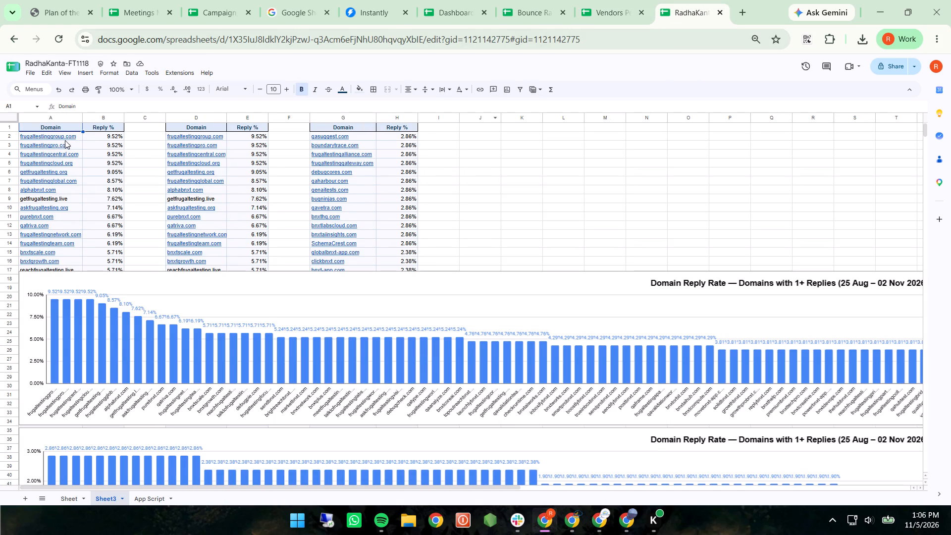
click(65, 140)
key(ctrl+v)
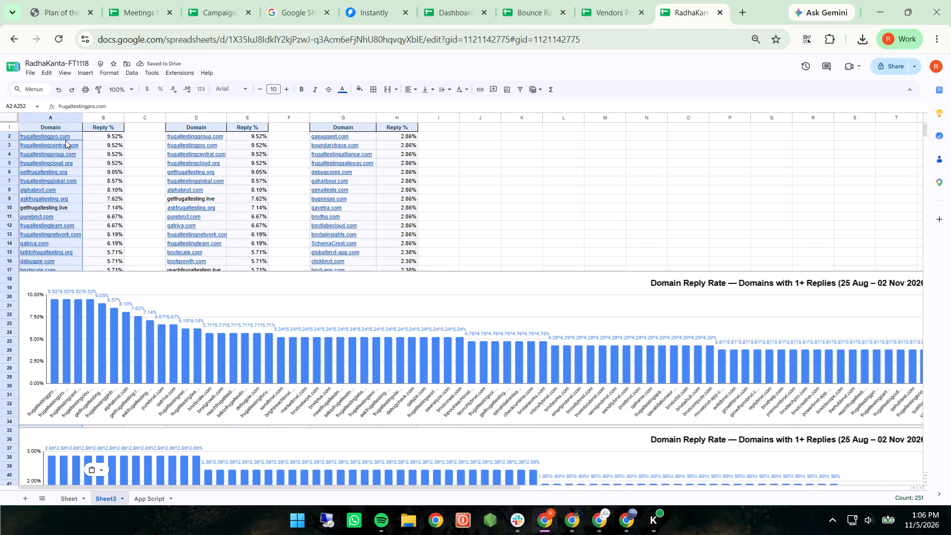
Copy the matching Reply % values, E22:E272, from the Domain Performance Dashboard into Sheet3's first Reply % column from B2.
click(605, 2)
scroll(321, 244, up, 10)
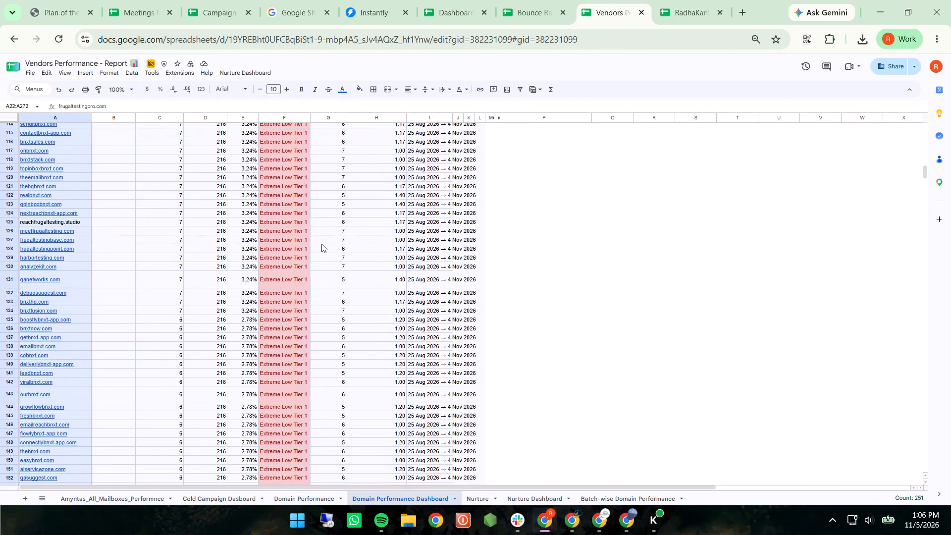
scroll(321, 244, up, 3)
scroll(321, 244, down, 2)
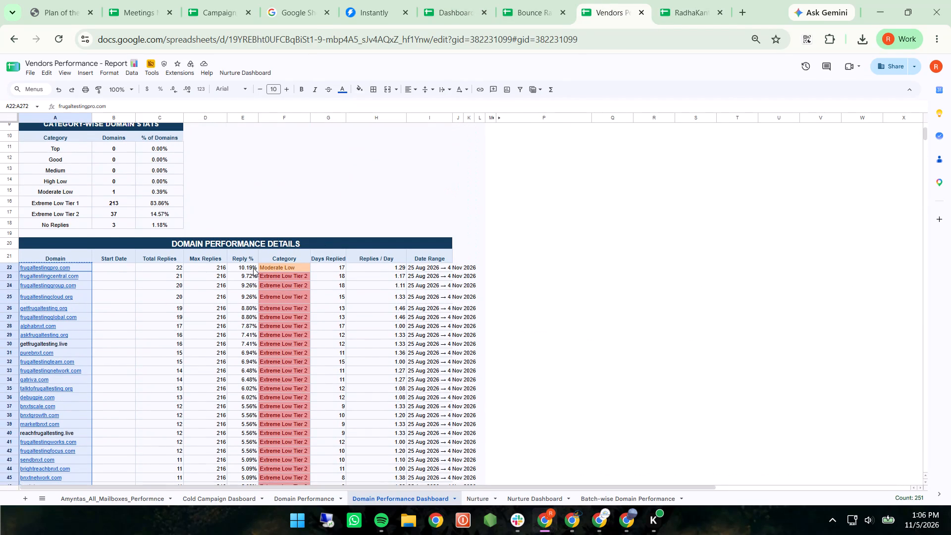
click(249, 268)
key(ctrl+shift+Down)
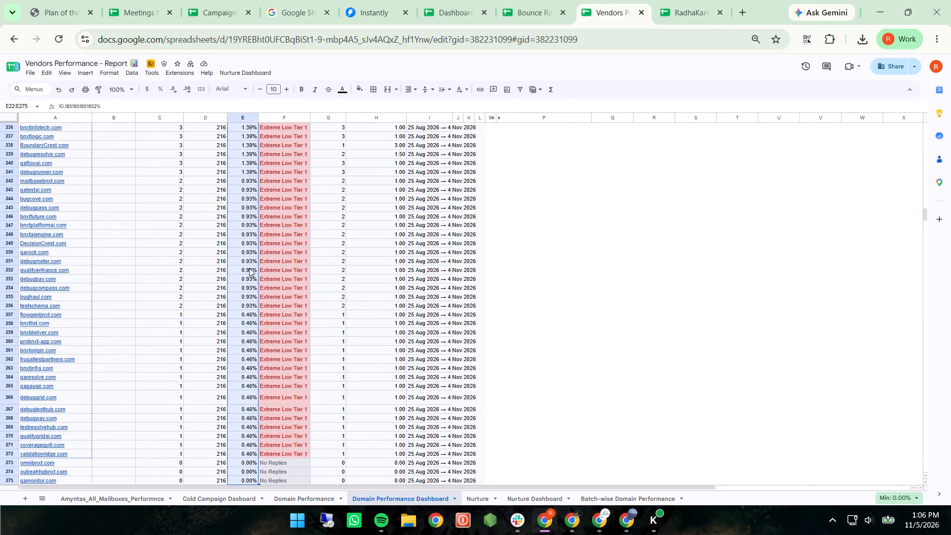
scroll(249, 268, down, 3)
key(shift+Up)
key(shift+Up)
key(shift+Up)
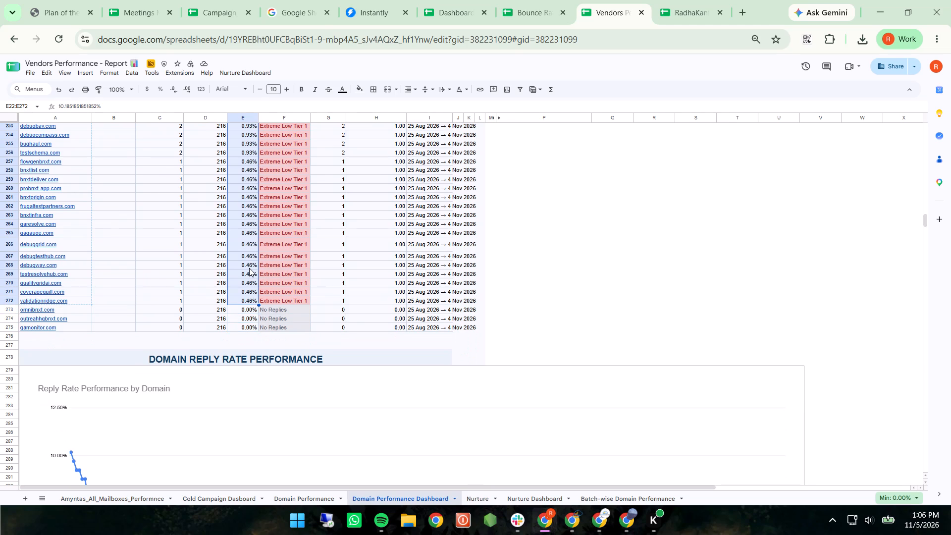
key(ctrl+c)
key(ctrl+c)
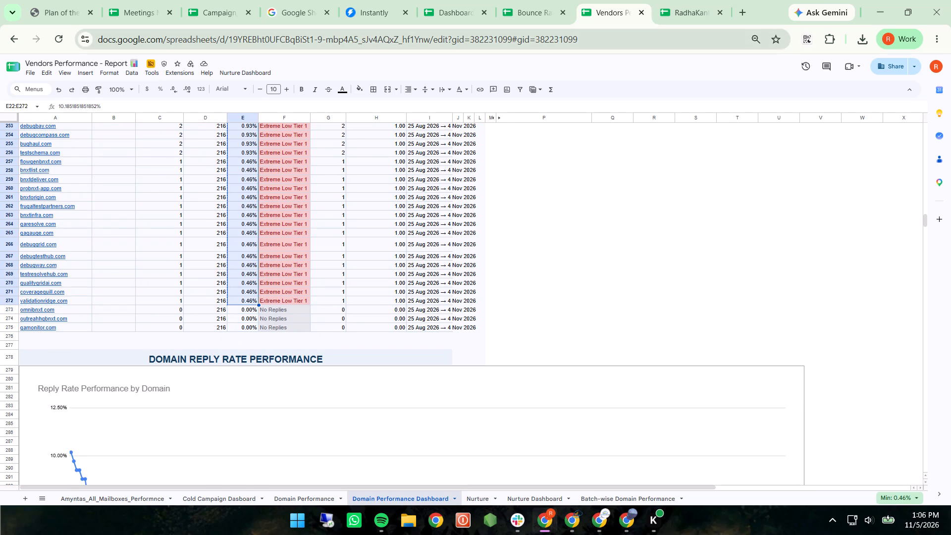
click(692, 0)
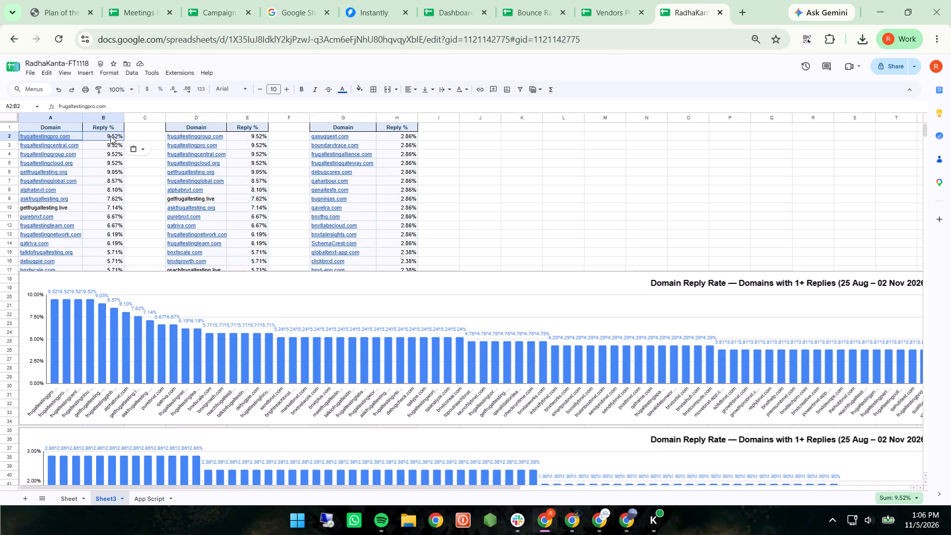
click(110, 136)
key(ctrl+v)
scroll(110, 136, down, 3)
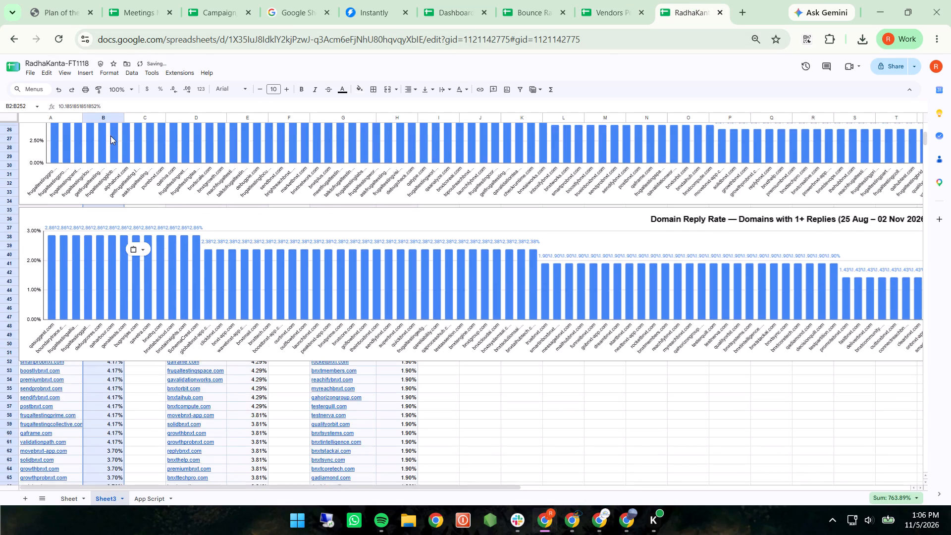
Copy the first half of Sheet3's domain and reply-rate list, A2:B127, into the second Domain and Reply % columns from D2.
scroll(110, 136, down, 5)
scroll(110, 136, up, 6)
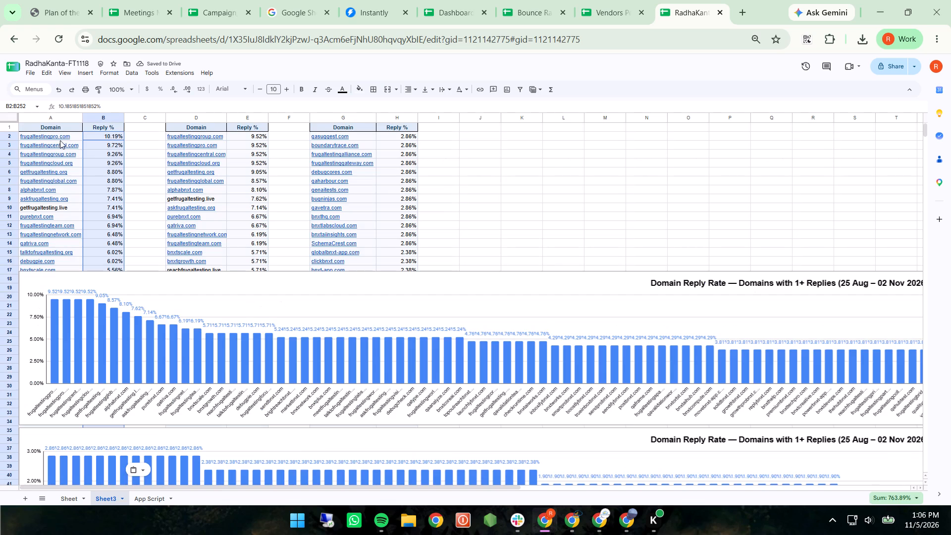
click(55, 141)
key(Up)
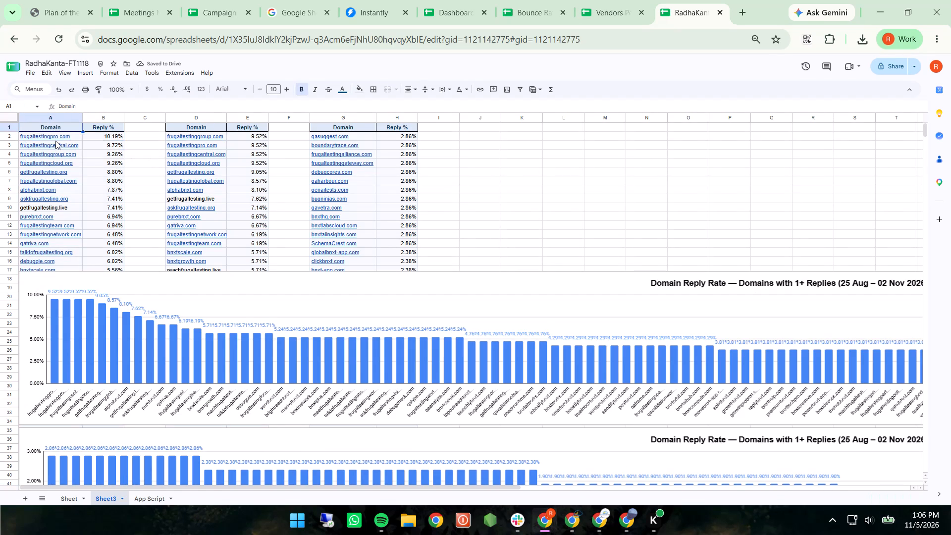
key(Down)
key(shift+Right)
key(shift+Down)
key(shift+Down)
key(shift+Down)
key(shift+Down)
key(shift+Down)
key(shift+Down)
key(shift+Down)
key(shift+Down)
key(shift+Down)
key(shift+Down)
key(shift+Down)
key(shift+Down)
key(shift+Down)
key(shift+Down)
key(shift+Down)
key(shift+Down)
key(shift+Down)
key(shift+Down)
key(shift+Down)
key(shift+Down)
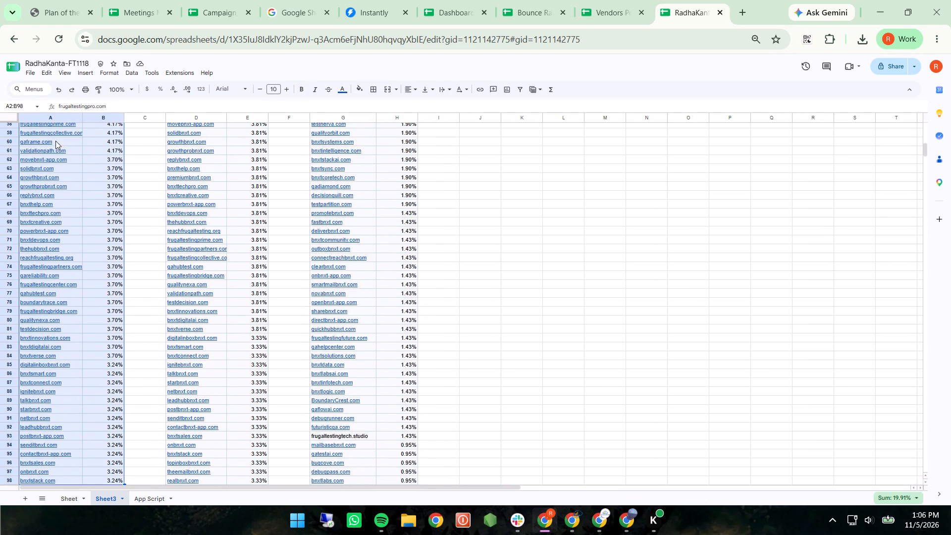
key(shift+Up)
key(shift+Up)
key(shift+Up)
key(shift+Up)
key(shift+Up)
key(shift+Up)
key(shift+Up)
key(shift+Up)
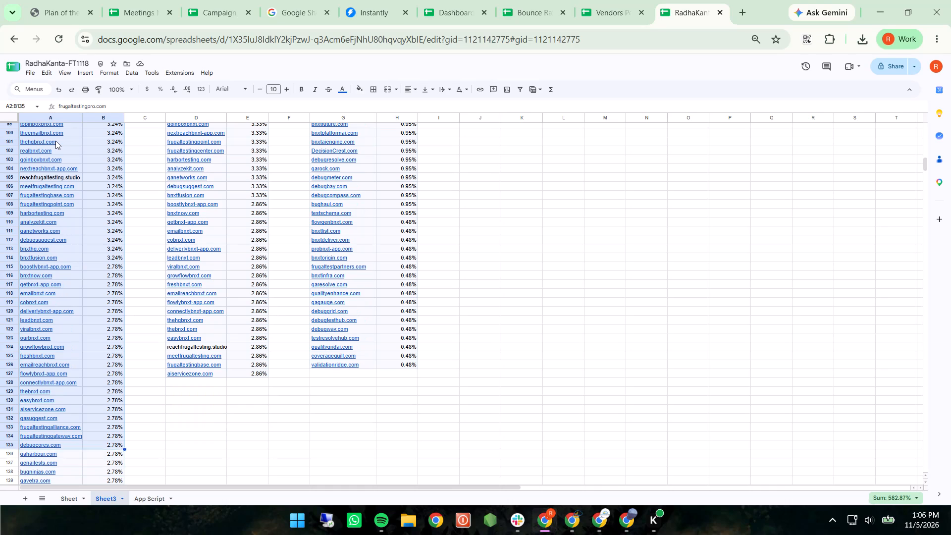
key(shift+Up)
key(shift+Up)
key(shift+Up)
key(shift+Up)
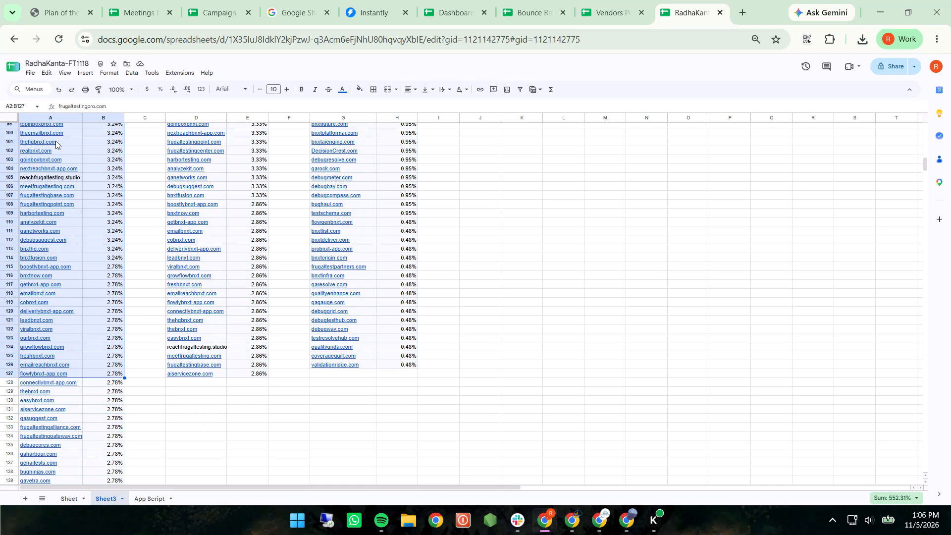
key(ctrl+c)
key(ctrl+c)
key(ctrl+c)
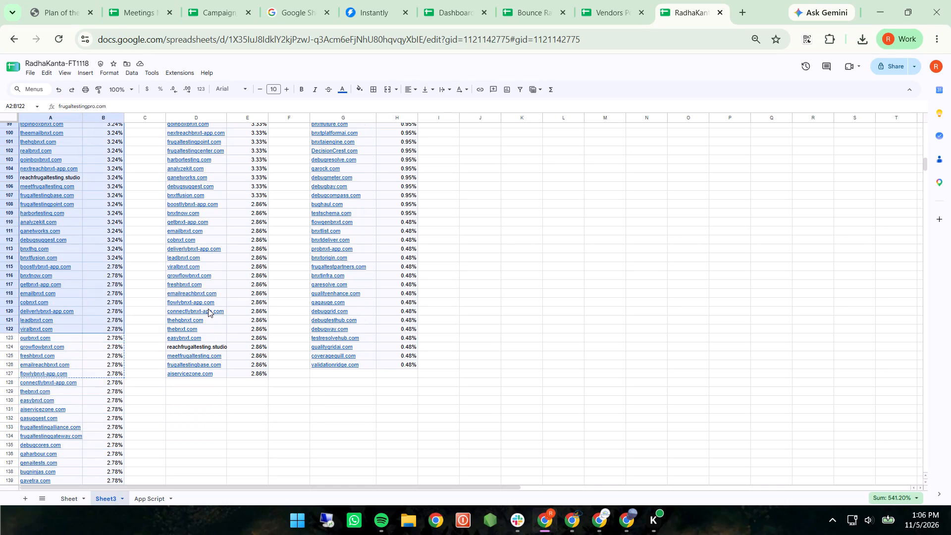
scroll(208, 309, up, 15)
click(211, 137)
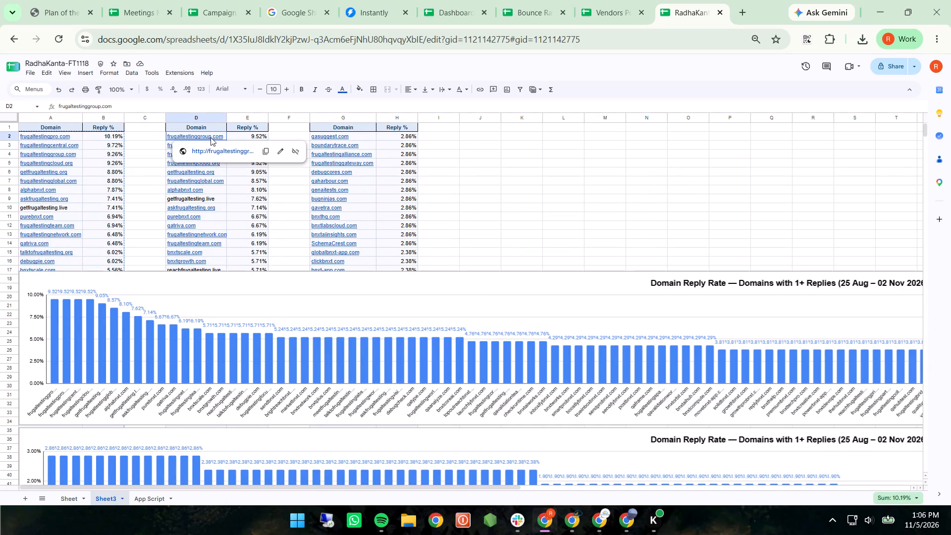
key(ctrl+v)
Copy the remaining domains and reply rates, A128:B252, into Sheet3's third Domain and Reply % columns from G2.
scroll(211, 137, down, 8)
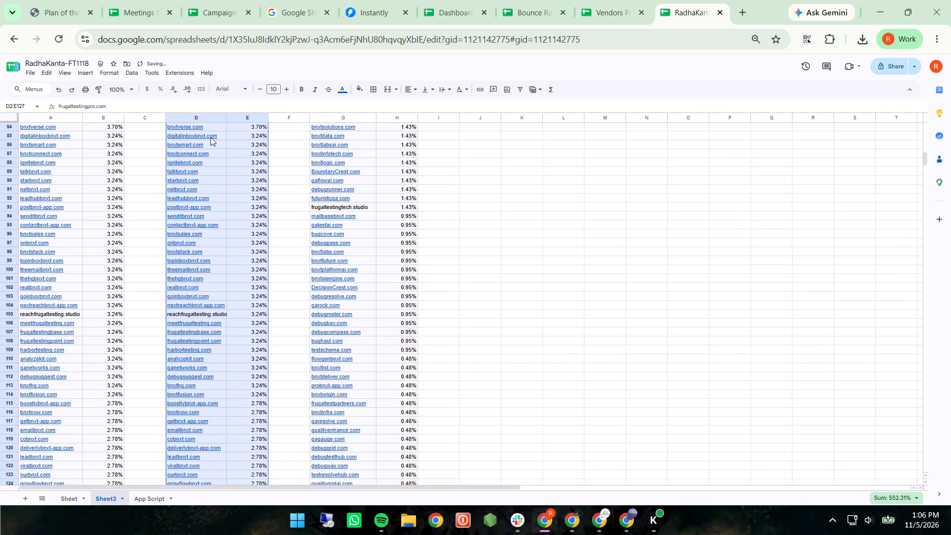
scroll(211, 137, down, 2)
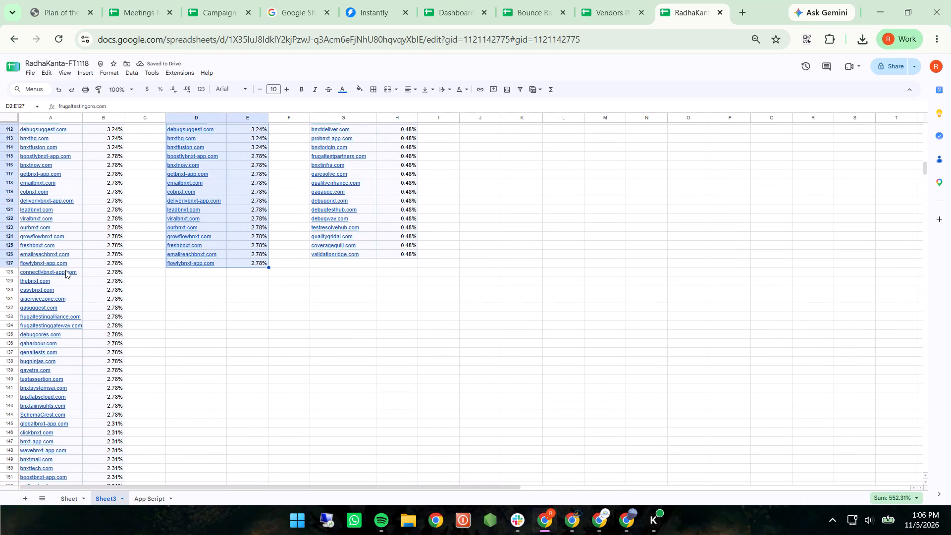
click(65, 270)
key(shift+Right)
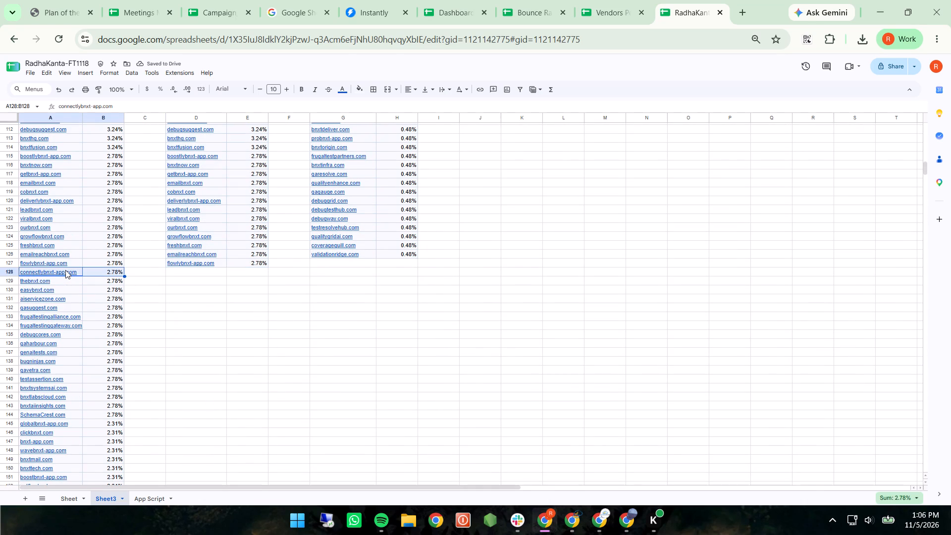
key(ctrl+shift+Down)
key(ctrl+c)
key(ctrl+c)
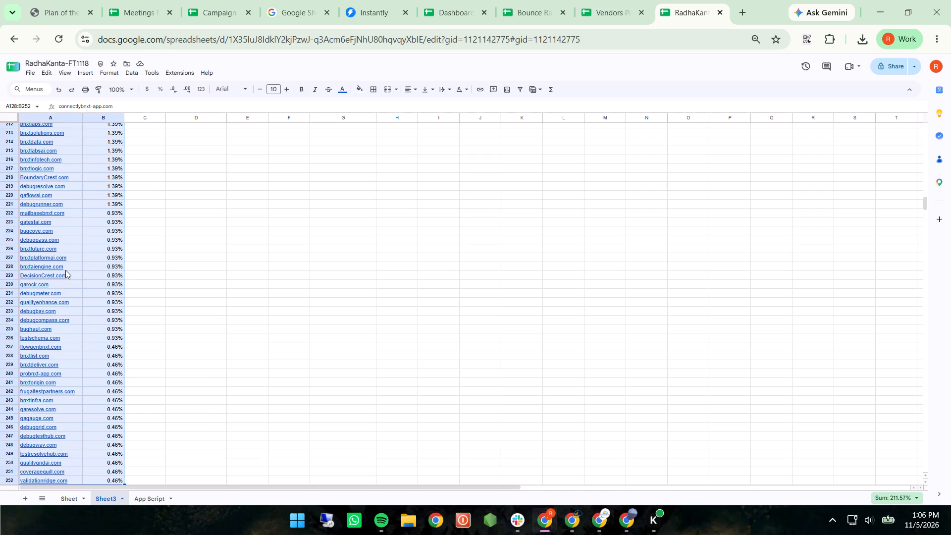
scroll(65, 270, down, 1)
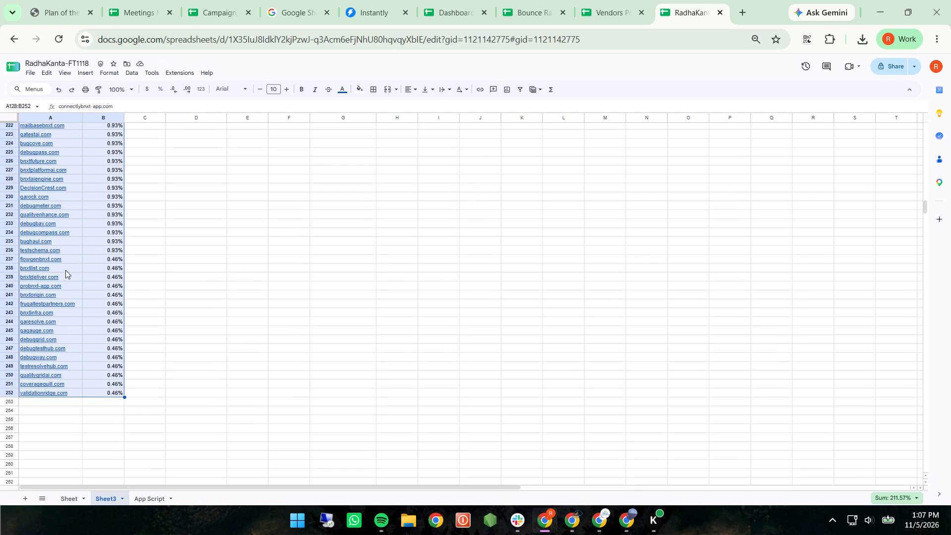
scroll(65, 270, up, 17)
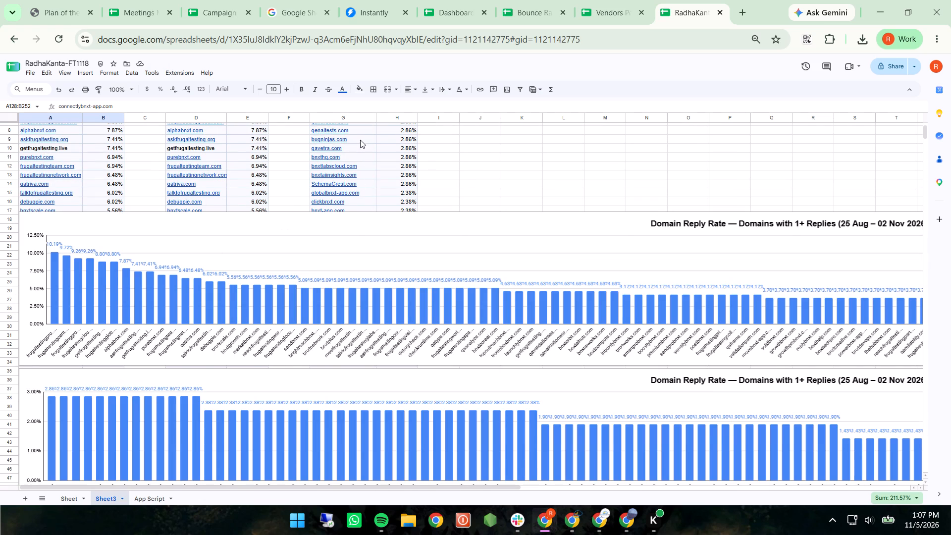
click(360, 137)
key(ctrl+v)
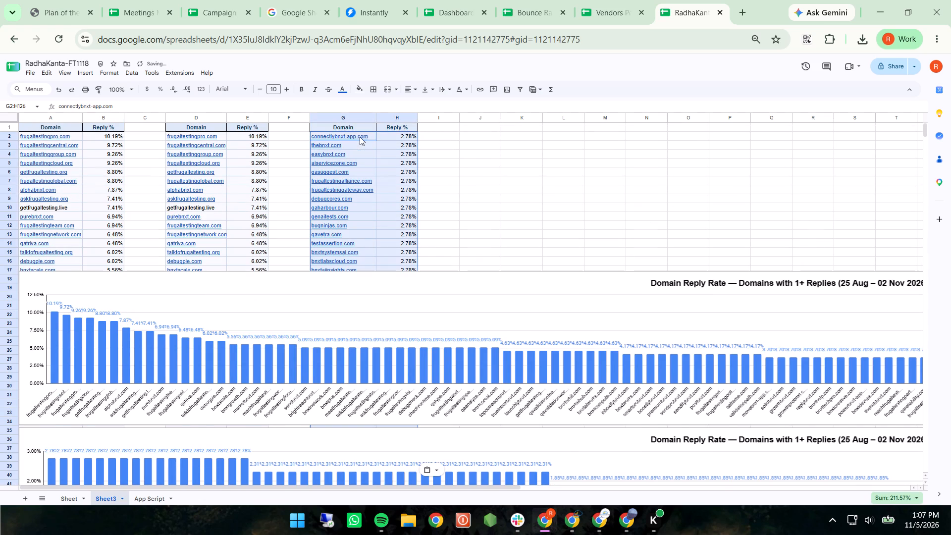
Change the end date in the upper Domain Reply Rate chart's title to 04 Nov 2026.
click(569, 149)
scroll(569, 149, left, 5)
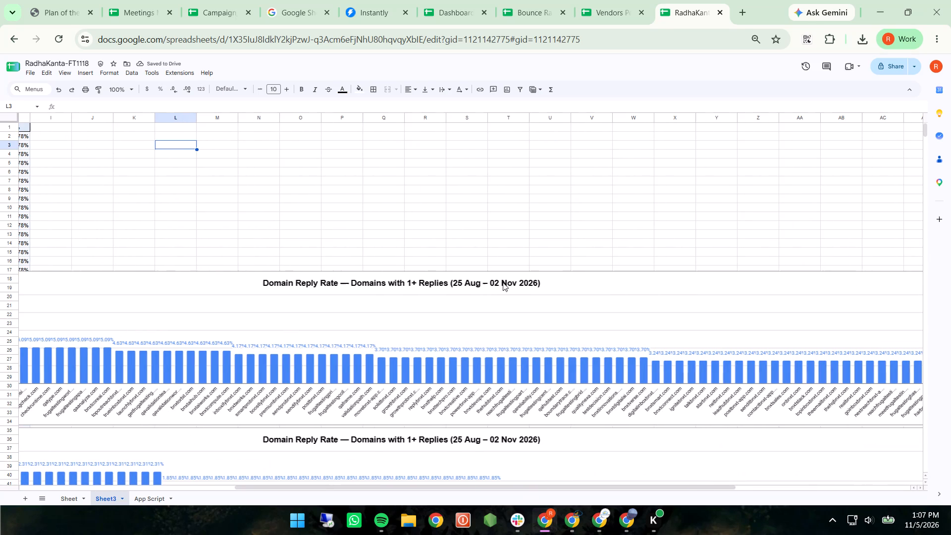
double_click(494, 282)
click(494, 282)
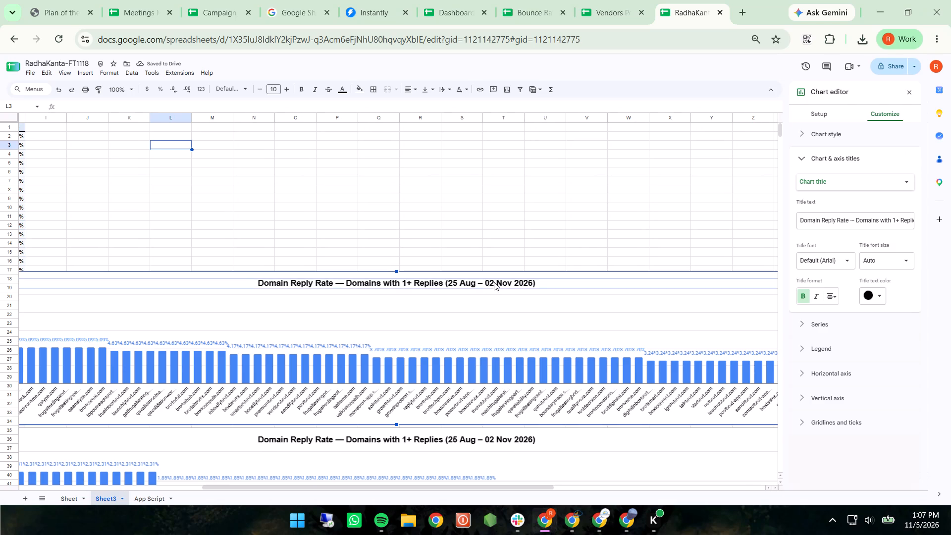
click(485, 281)
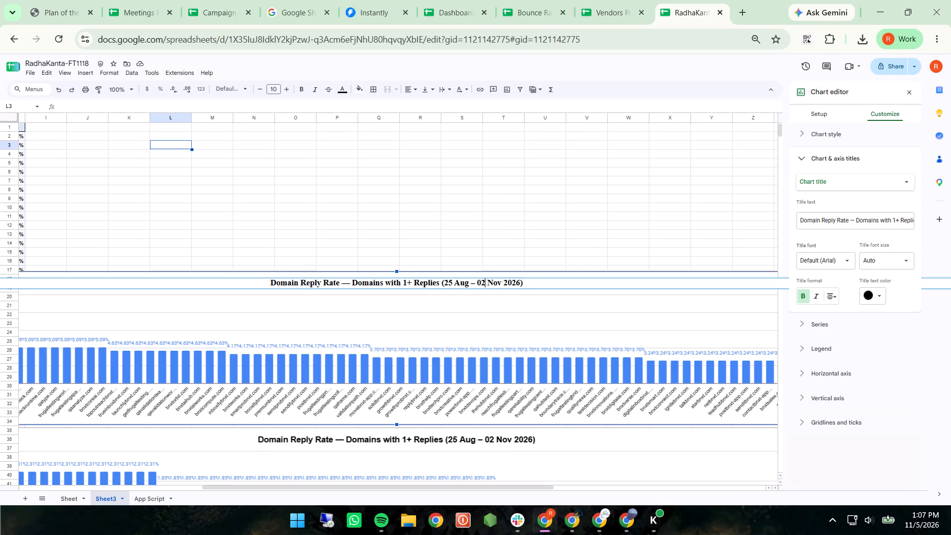
key(BackSpace)
key(4)
click(487, 280)
click(532, 225)
Change the end date in the lower Domain Reply Rate chart's title to 04 Nov 2026.
scroll(509, 442, down, 1)
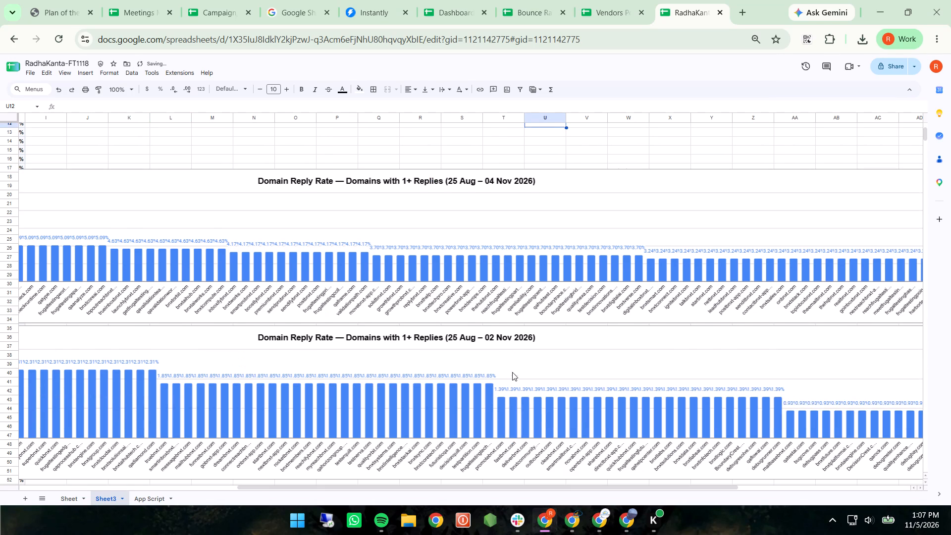
double_click(494, 336)
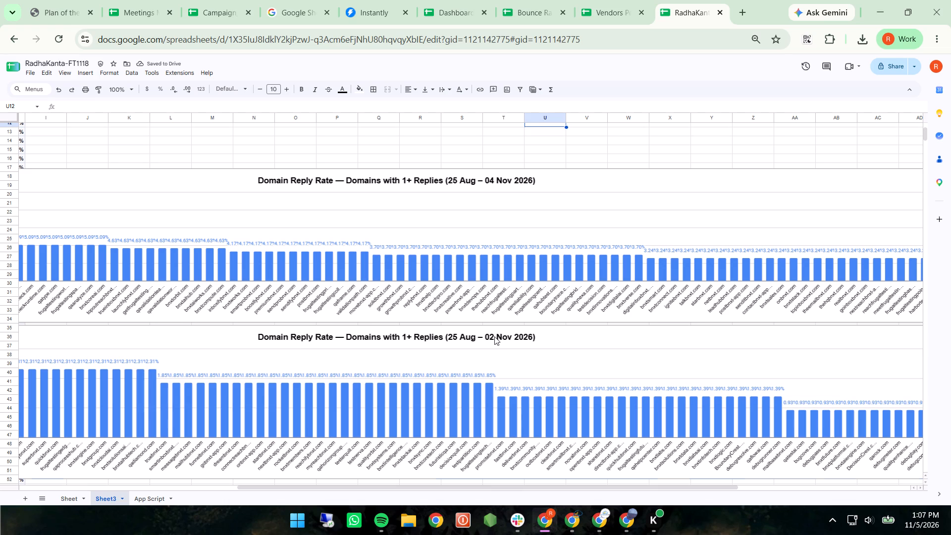
double_click(494, 336)
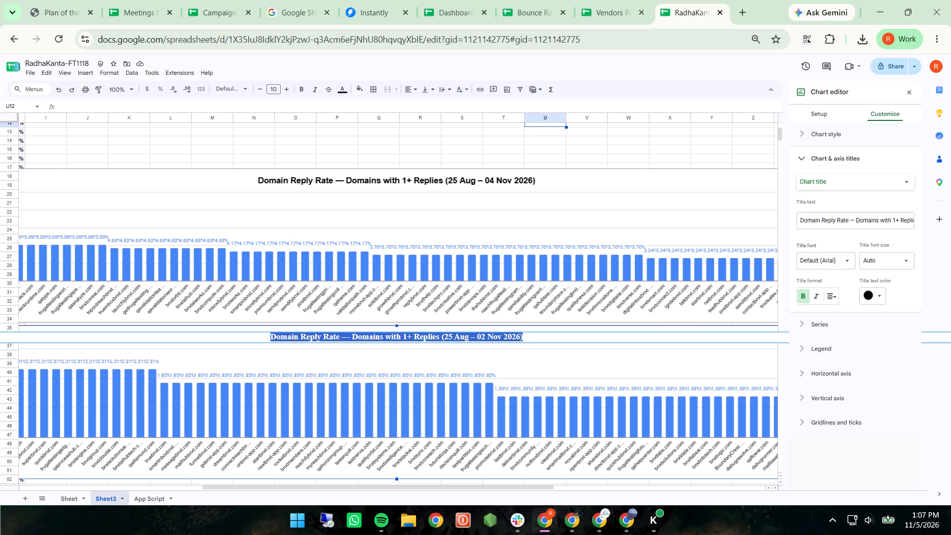
click(485, 336)
key(BackSpace)
key(4)
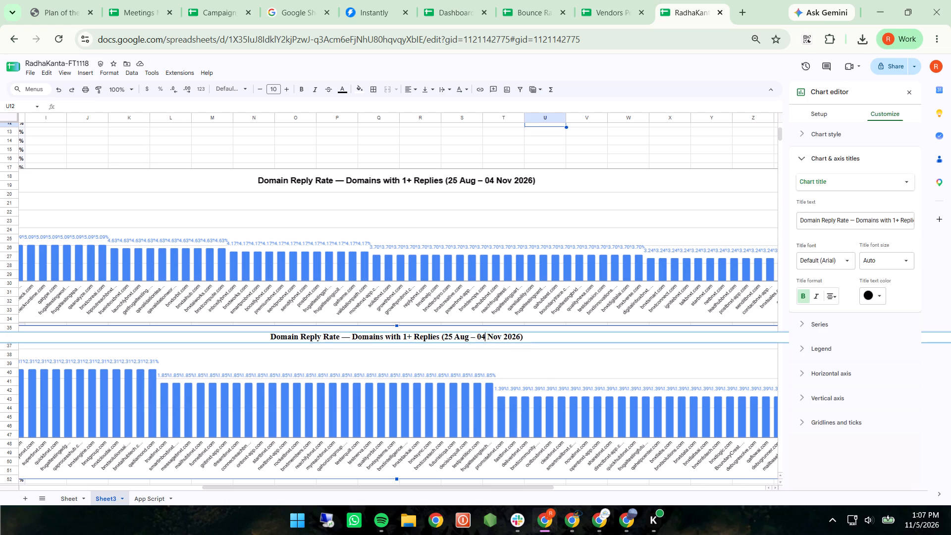
key(Return)
click(651, 131)
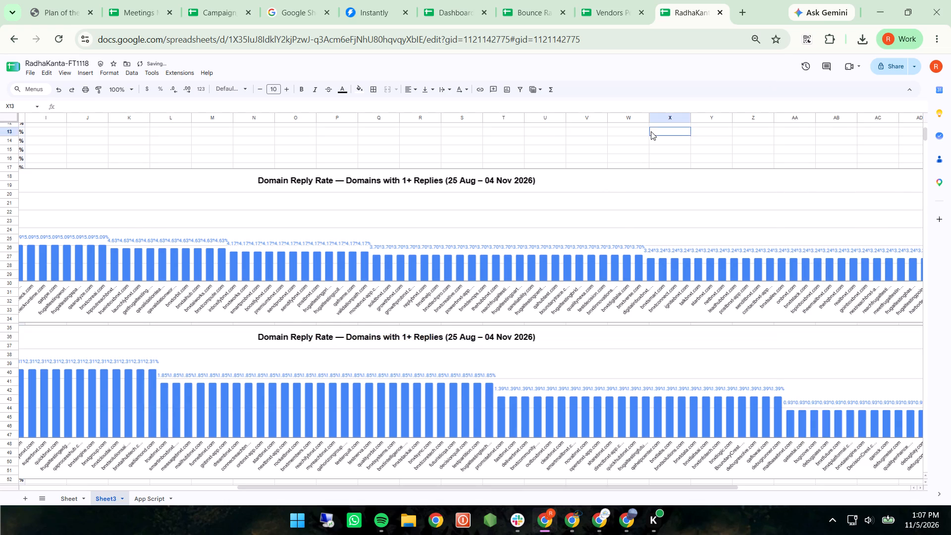
Download the upper Domain Reply Rate chart as a PNG image.
scroll(624, 229, left, 6)
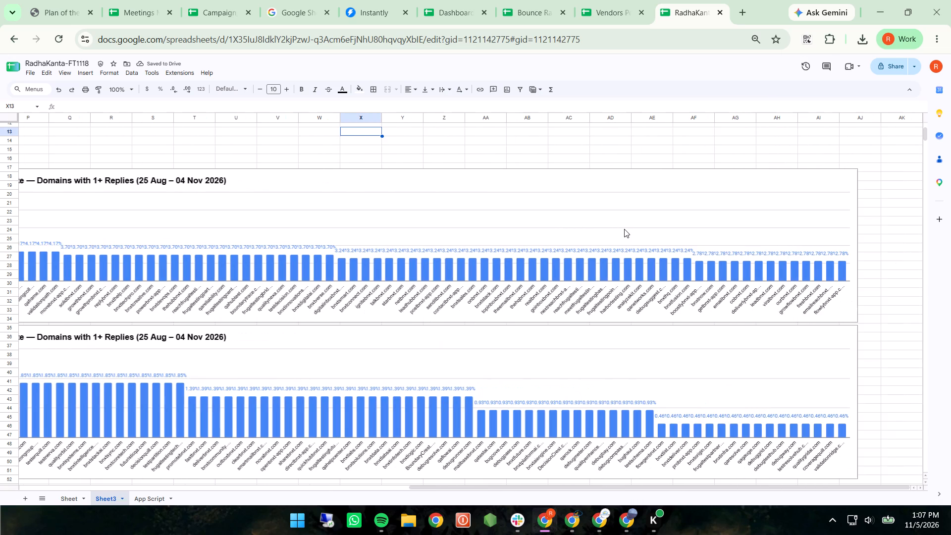
click(819, 203)
click(853, 176)
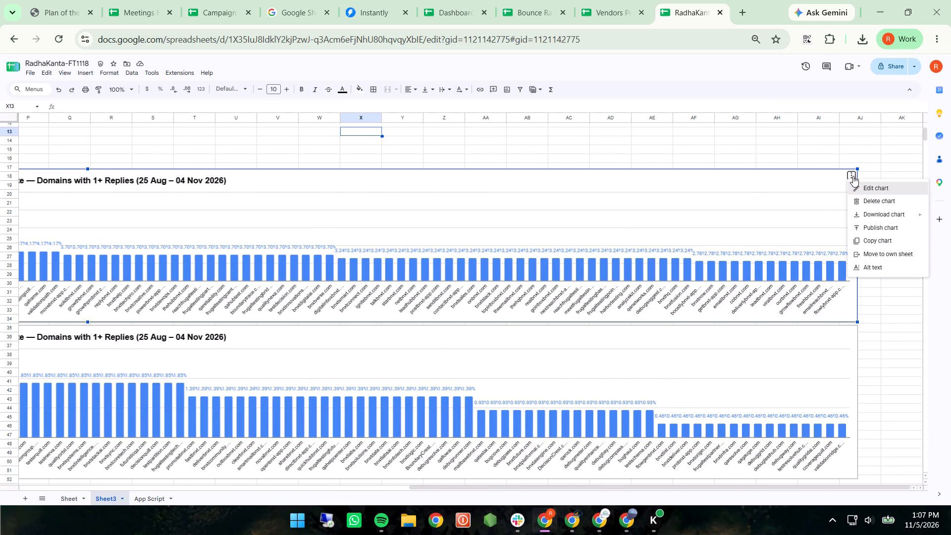
click(811, 216)
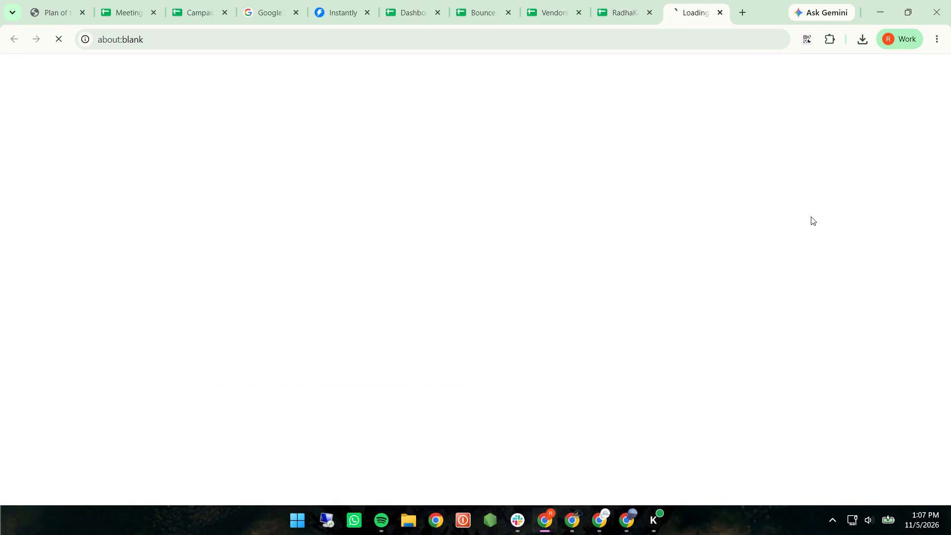
Download the lower Domain Reply Rate chart as a PNG image.
scroll(749, 277, down, 2)
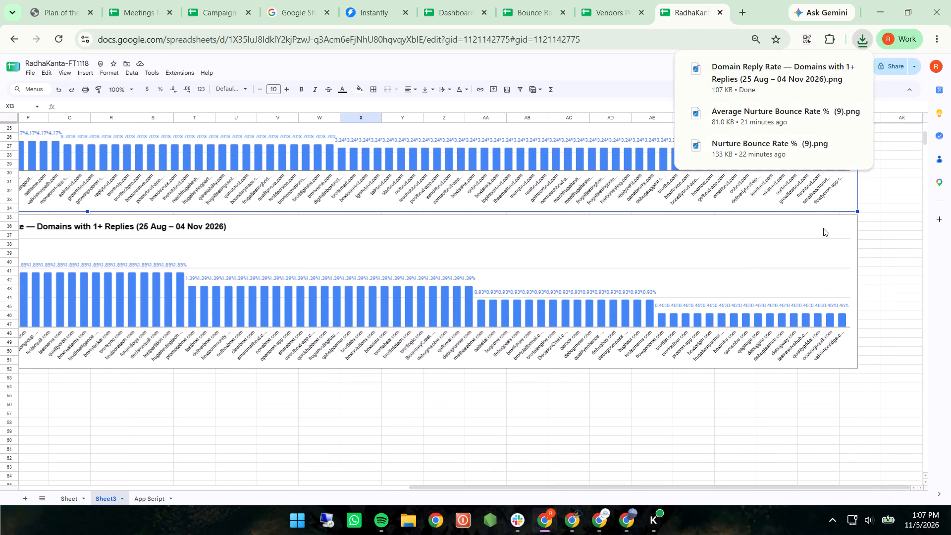
click(823, 228)
drag(851, 224, 866, 262)
click(818, 266)
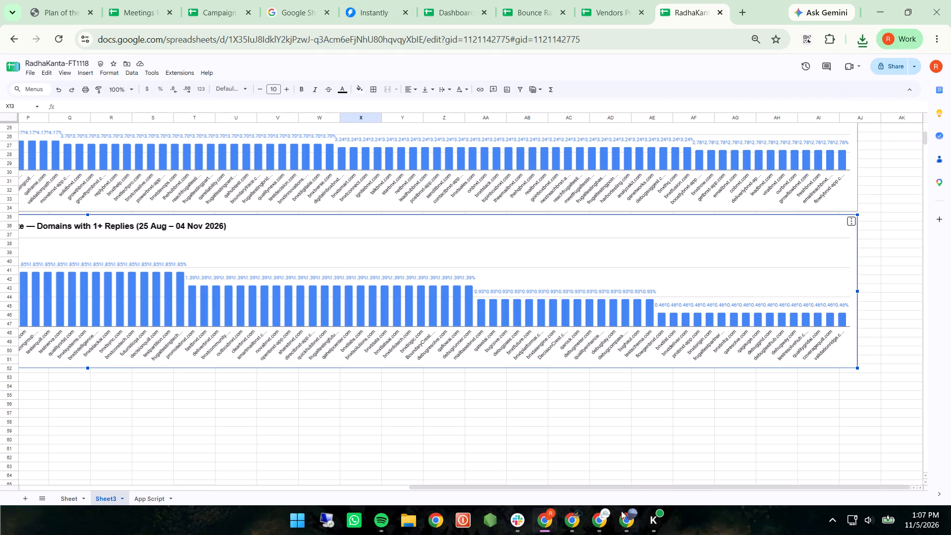
Capture a screenshot of the Vendors Performance report's Domain Performance Dashboard, from its title through the Category-Wise Domain Stats table.
click(585, 0)
scroll(550, 258, up, 19)
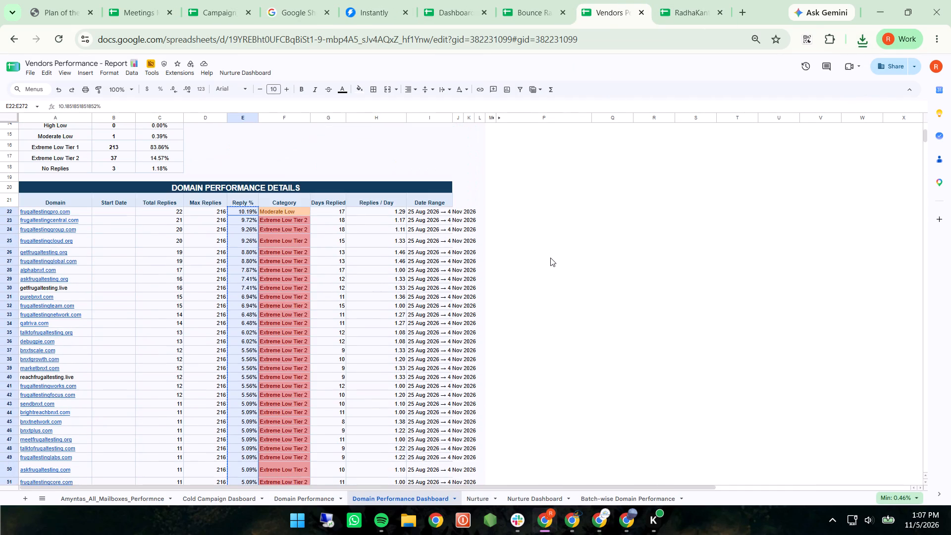
scroll(550, 258, right, 5)
key(shift+super+s)
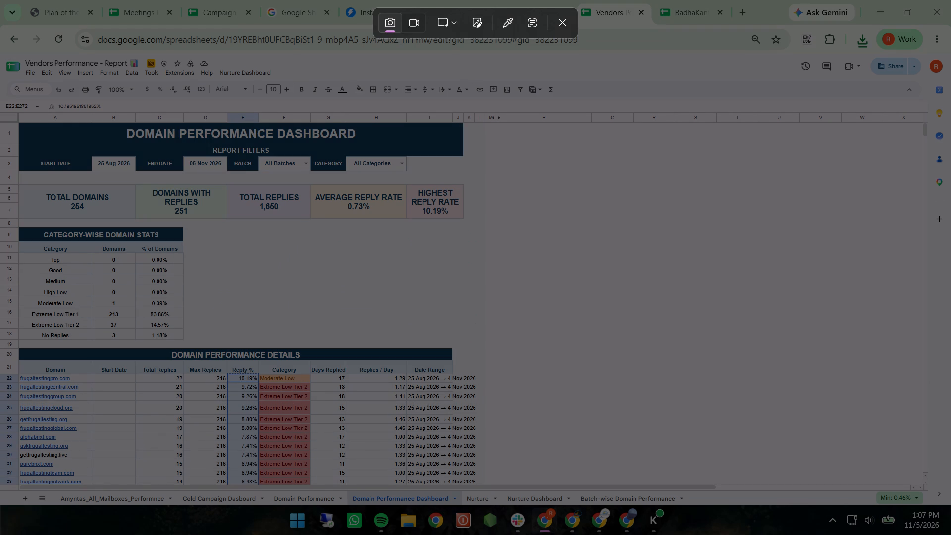
drag(18, 122, 477, 358)
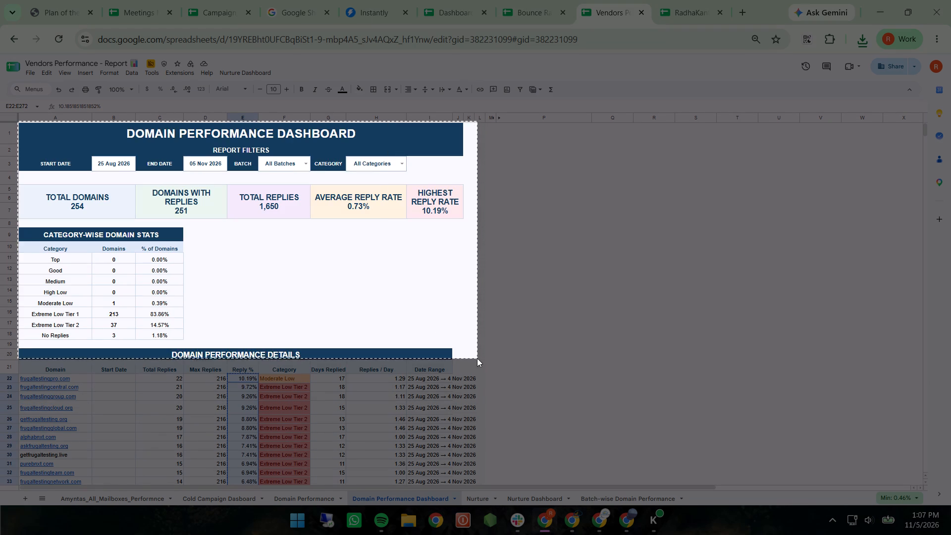
drag(477, 358, 465, 337)
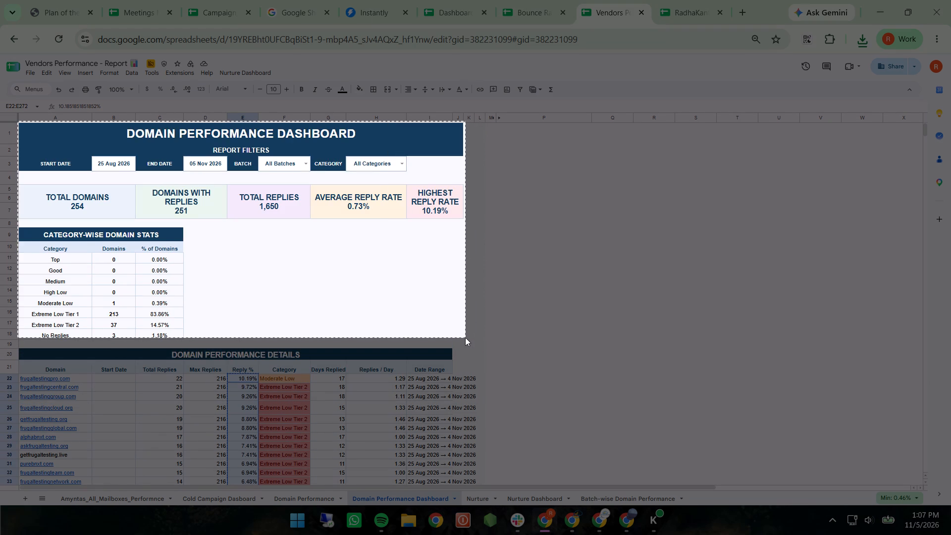
drag(465, 337, 465, 347)
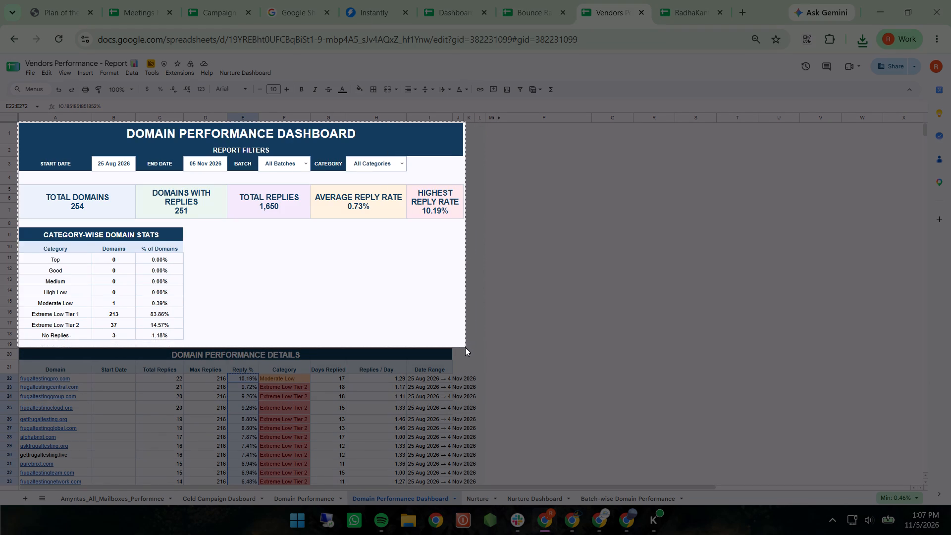
drag(465, 347, 465, 341)
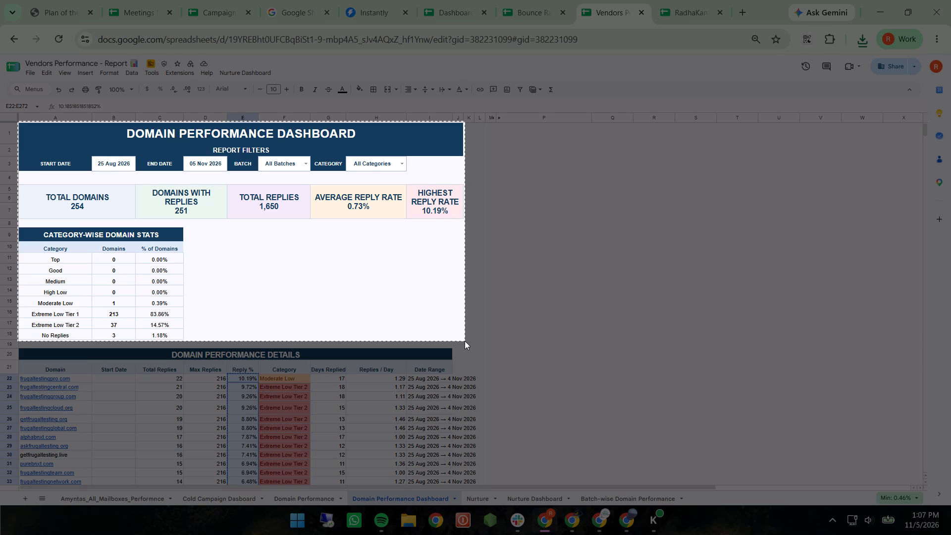
drag(465, 341, 465, 341)
drag(465, 341, 465, 342)
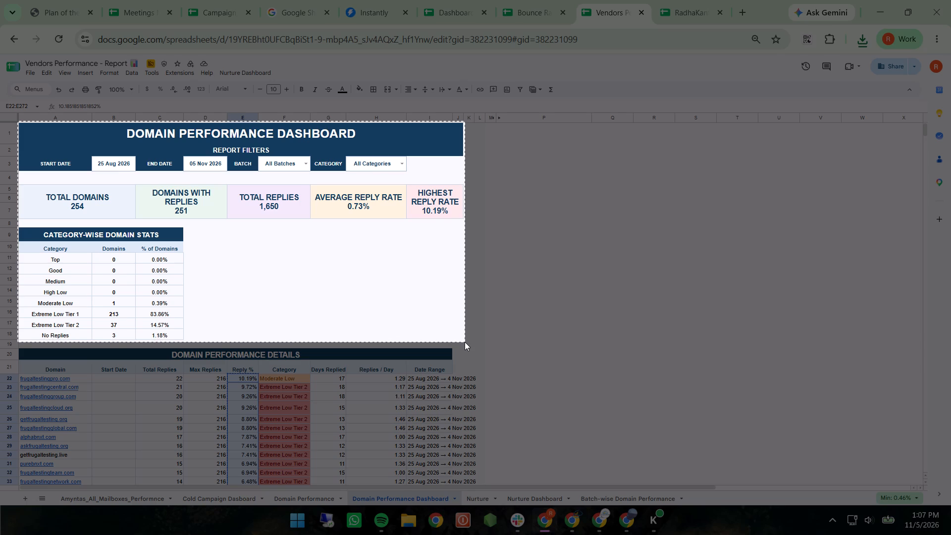
drag(465, 342, 465, 341)
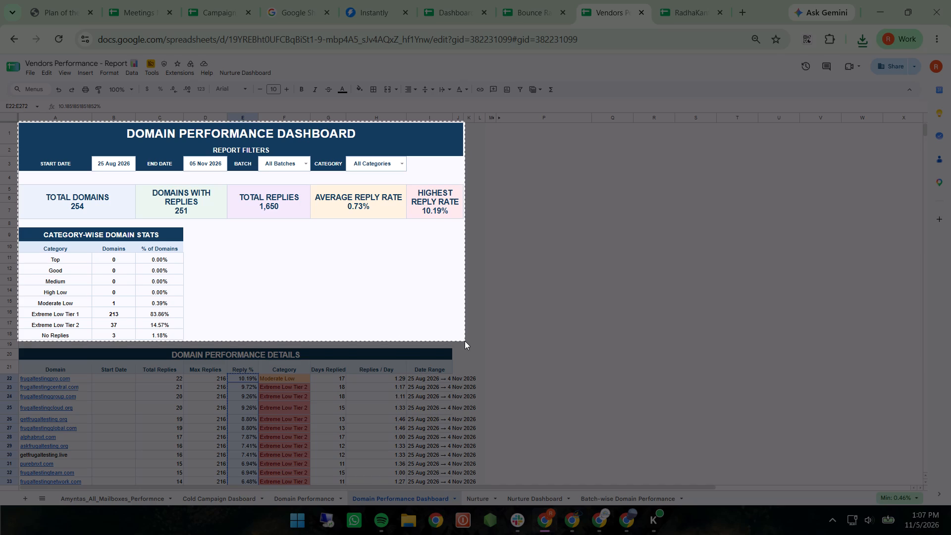
drag(465, 341, 465, 340)
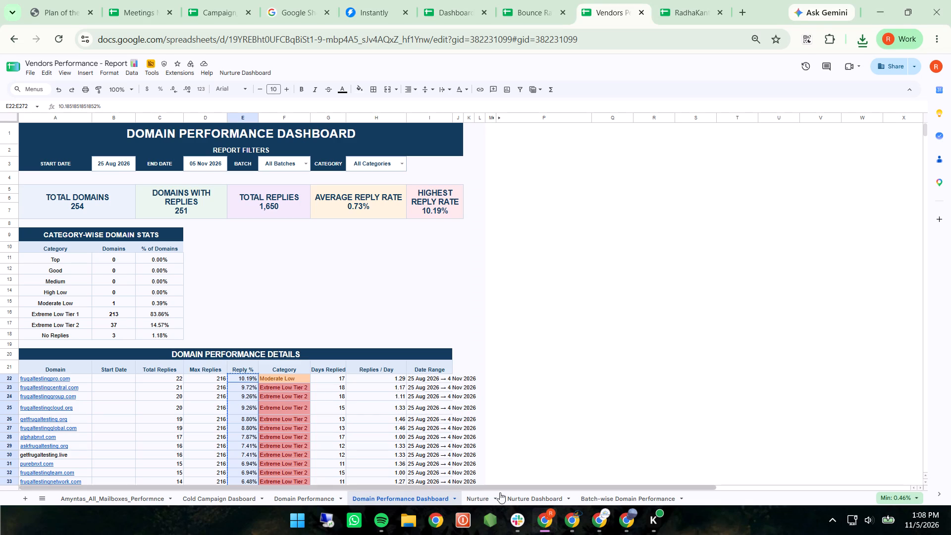
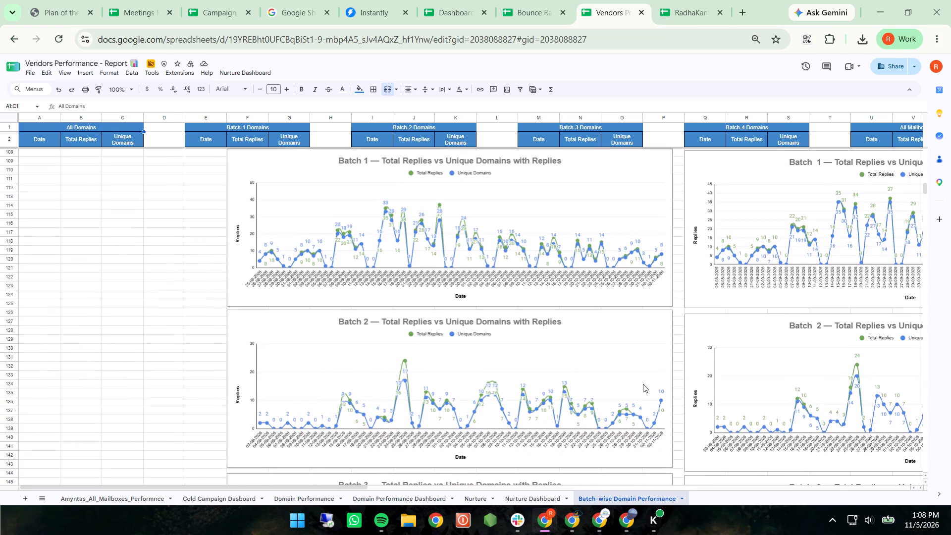
Download the "All Domains — Total Replies vs Unique Domains with Replies" chart from the Batch-wise Domain Performance sheet as a PNG image.
scroll(643, 384, down, 1)
scroll(643, 384, up, 4)
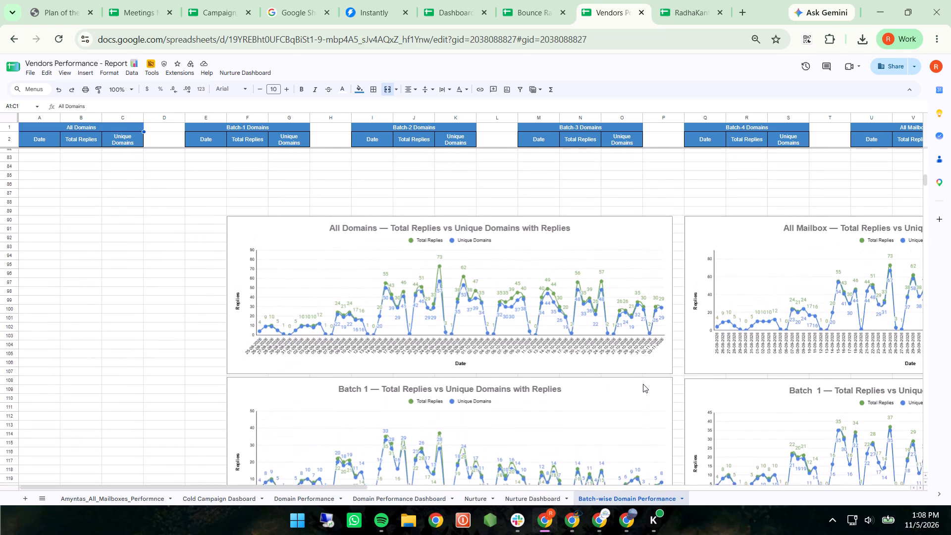
scroll(643, 384, up, 1)
click(626, 272)
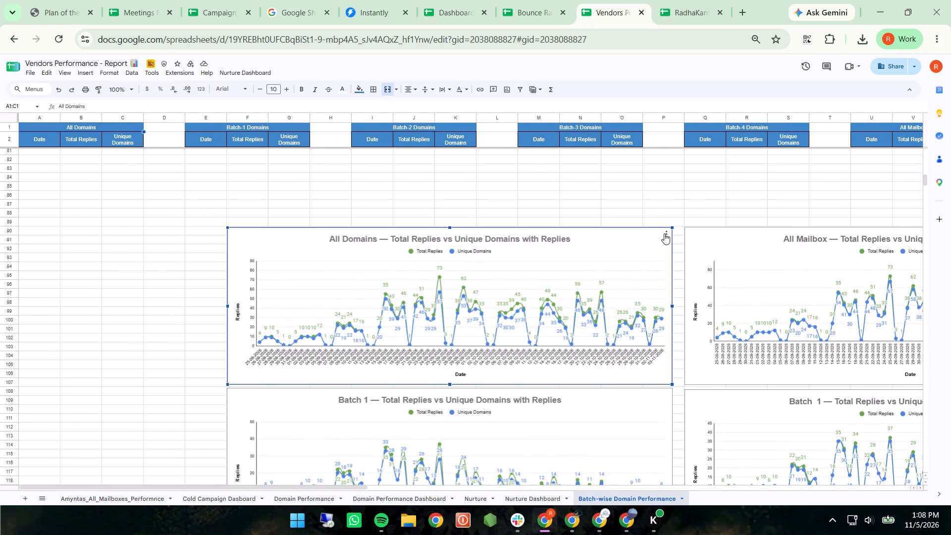
drag(664, 233, 690, 271)
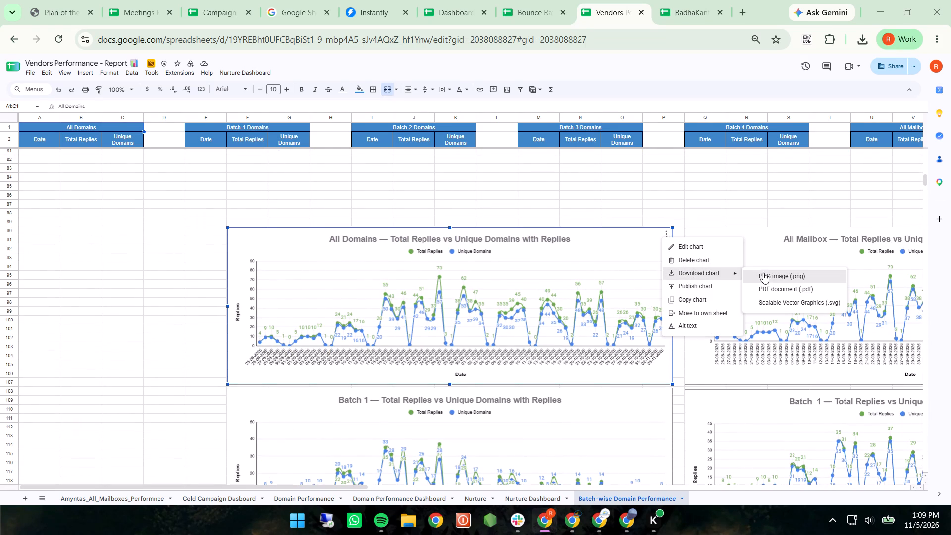
click(767, 275)
Download the "Domains with 0 replies" chart beneath the batch summary table as a PNG image.
scroll(767, 275, up, 2)
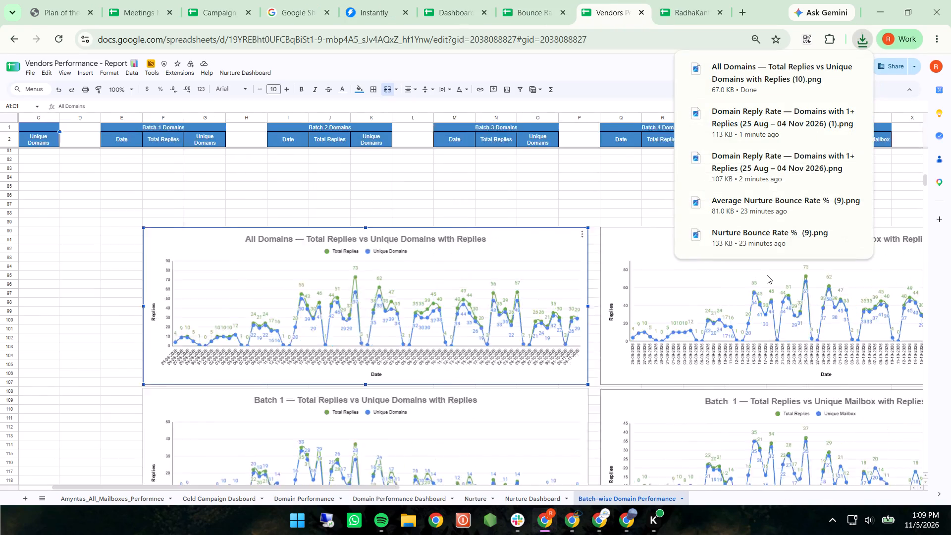
scroll(767, 275, up, 8)
scroll(767, 275, left, 3)
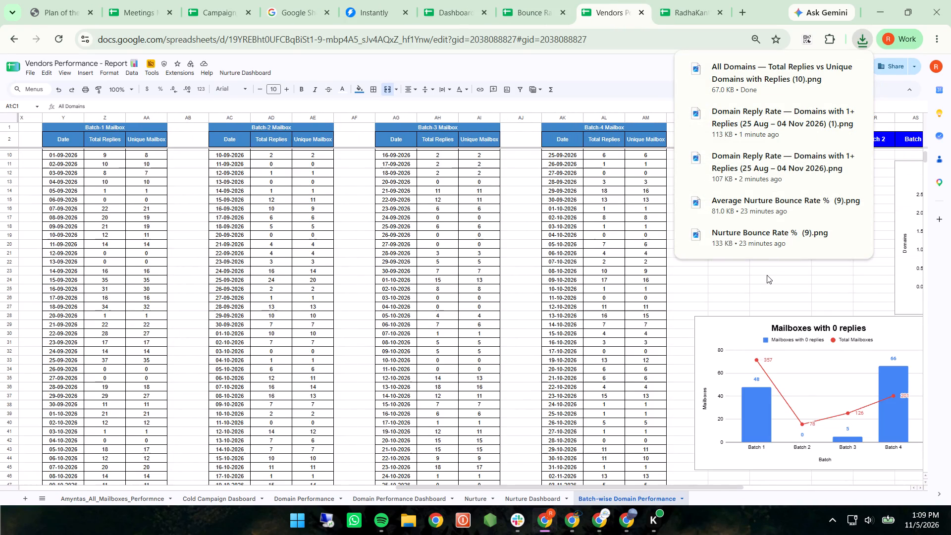
scroll(767, 275, left, 8)
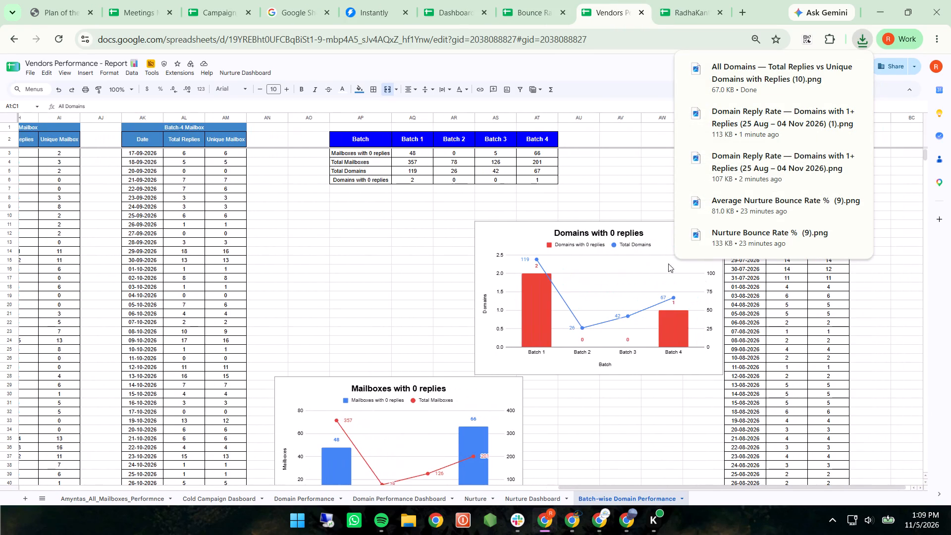
click(651, 254)
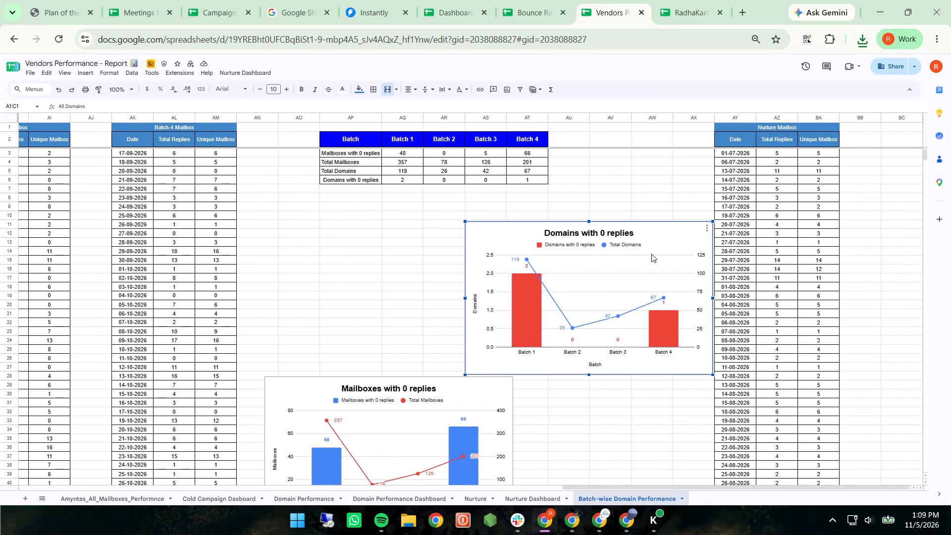
drag(705, 228, 729, 266)
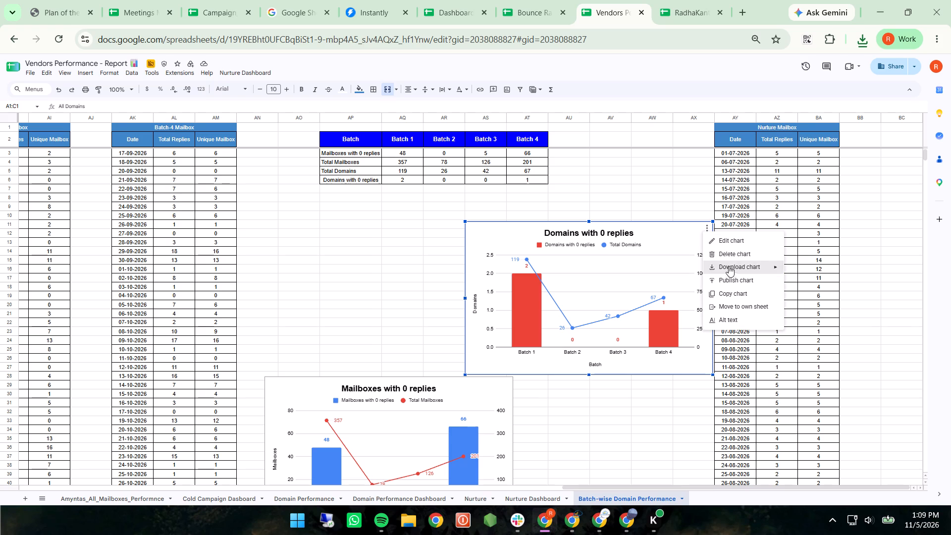
drag(729, 266, 731, 268)
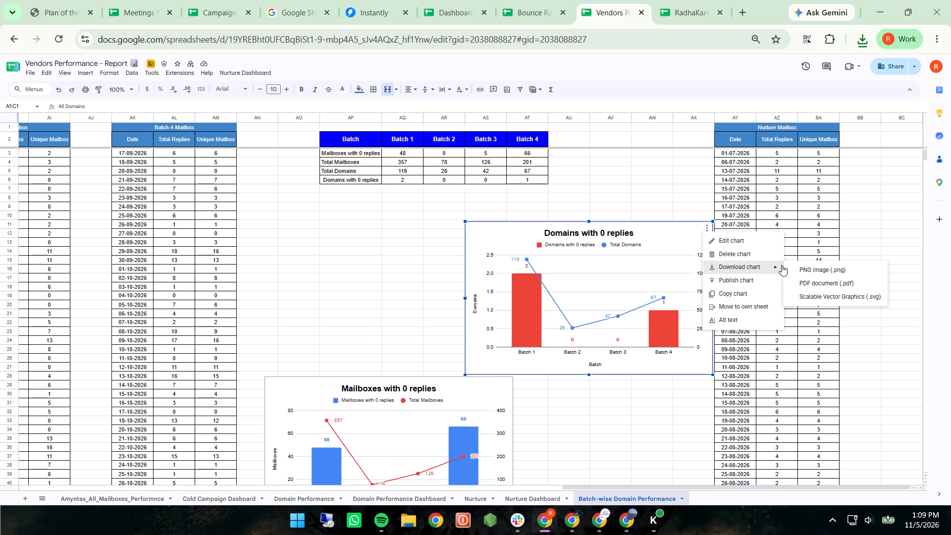
click(803, 266)
Download the "Mailboxes with 0 replies" chart as a PNG image.
scroll(457, 397, down, 1)
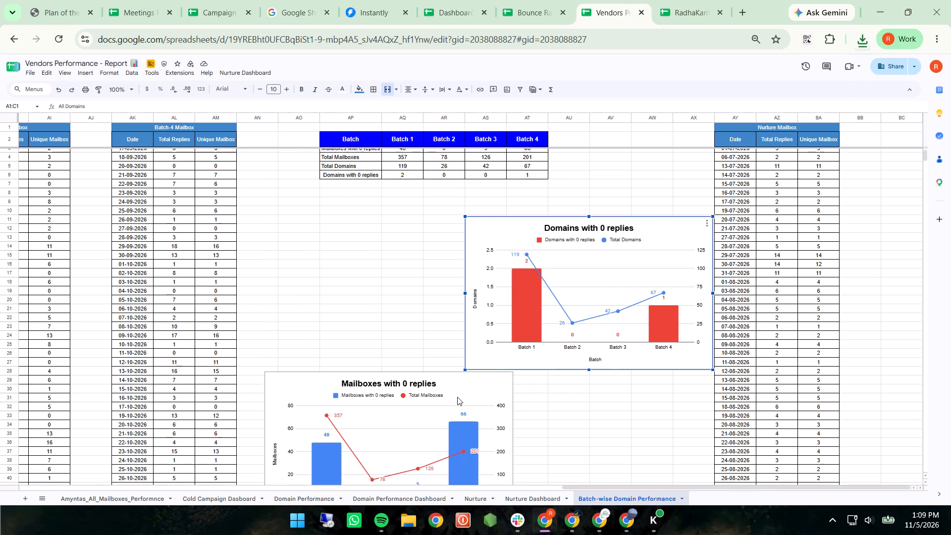
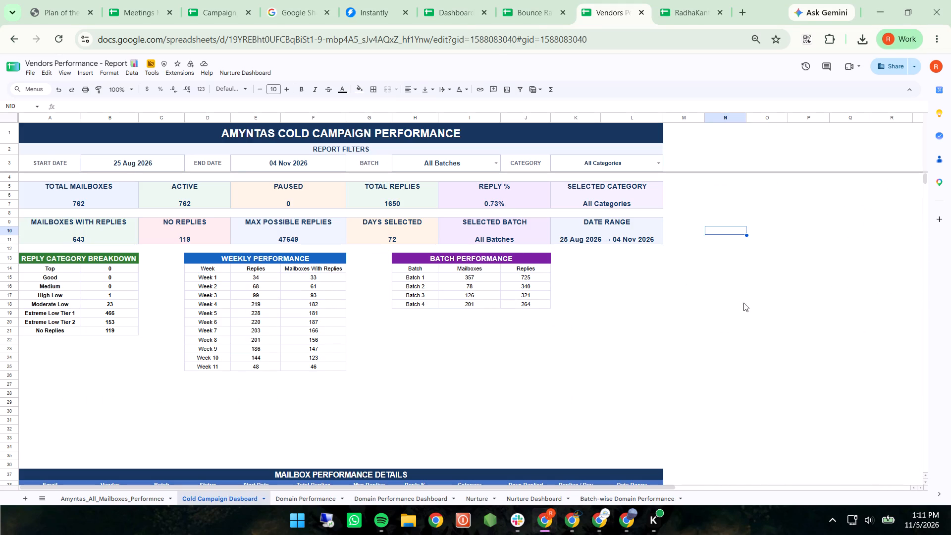
Capture a screenshot of the Amyntas Cold Campaign Performance dashboard, from its title through the Week 11 row of the weekly table.
click(783, 327)
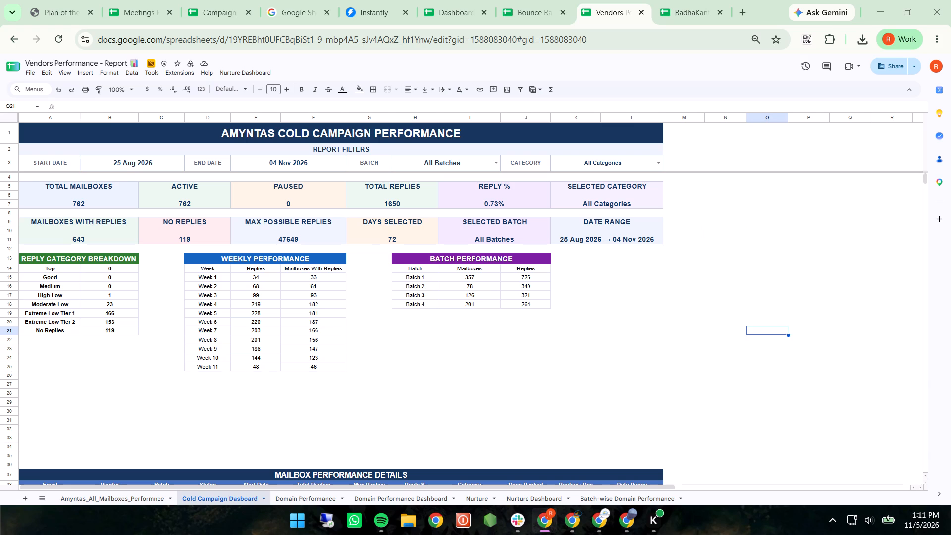
key(shift+super+s)
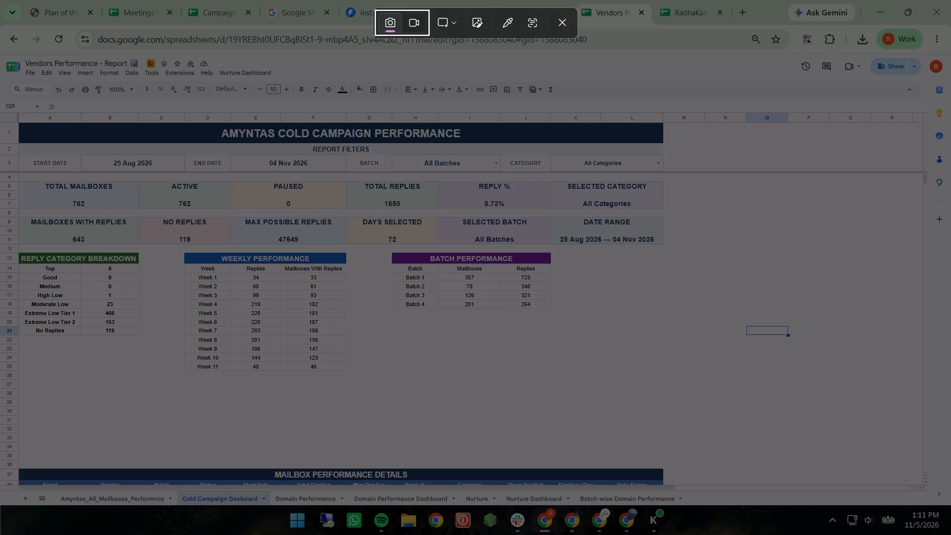
drag(18, 122, 687, 389)
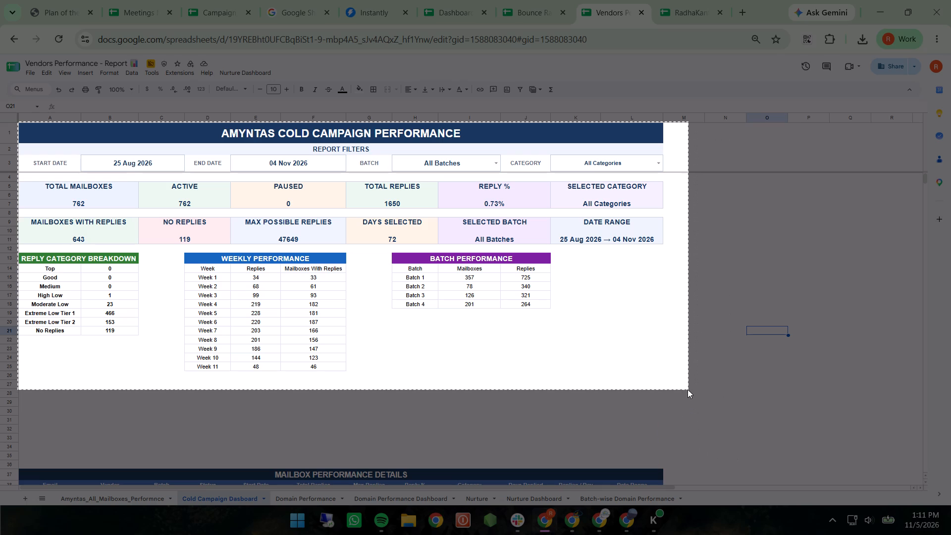
drag(687, 389, 666, 373)
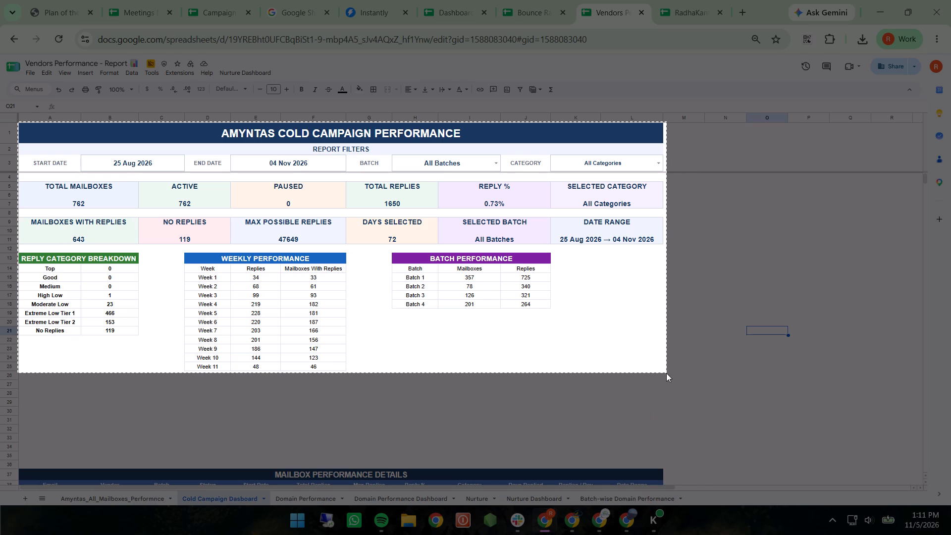
drag(666, 373, 666, 374)
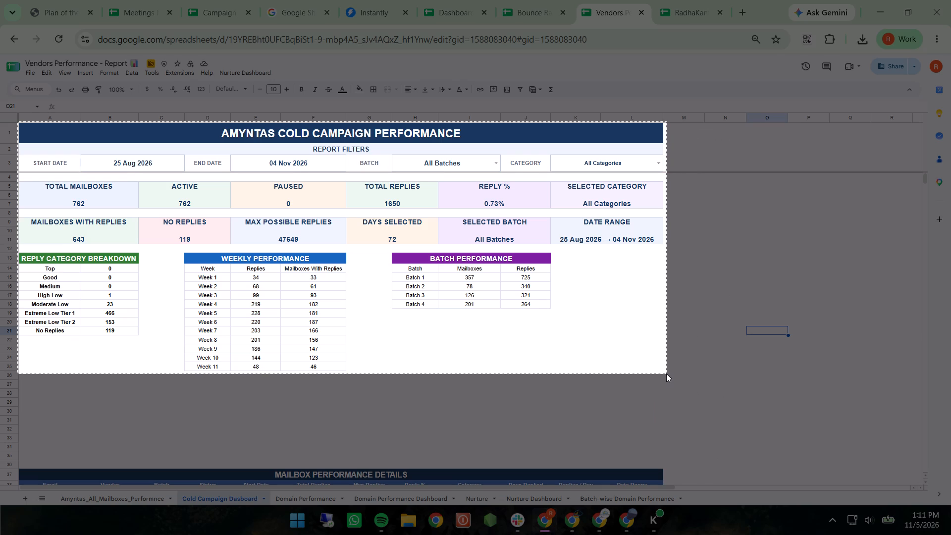
drag(666, 374, 665, 373)
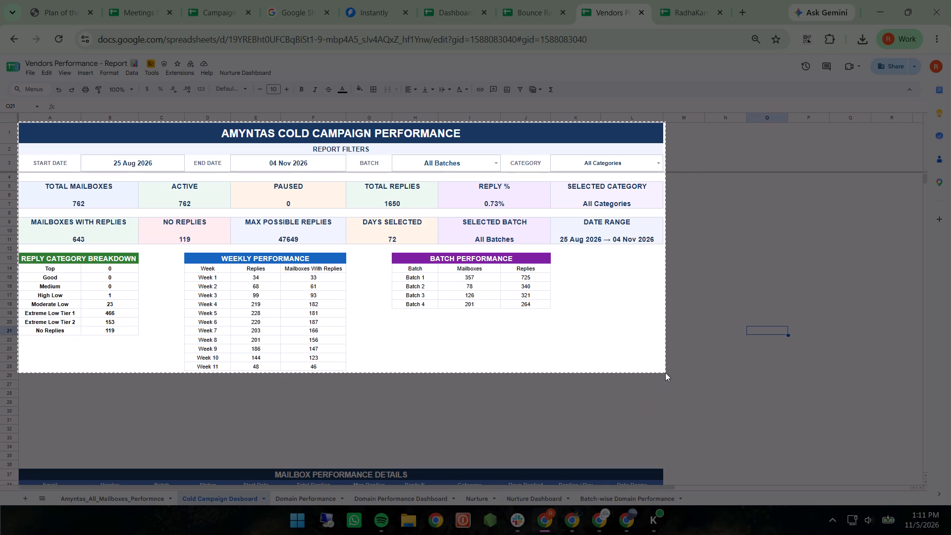
drag(665, 373, 665, 373)
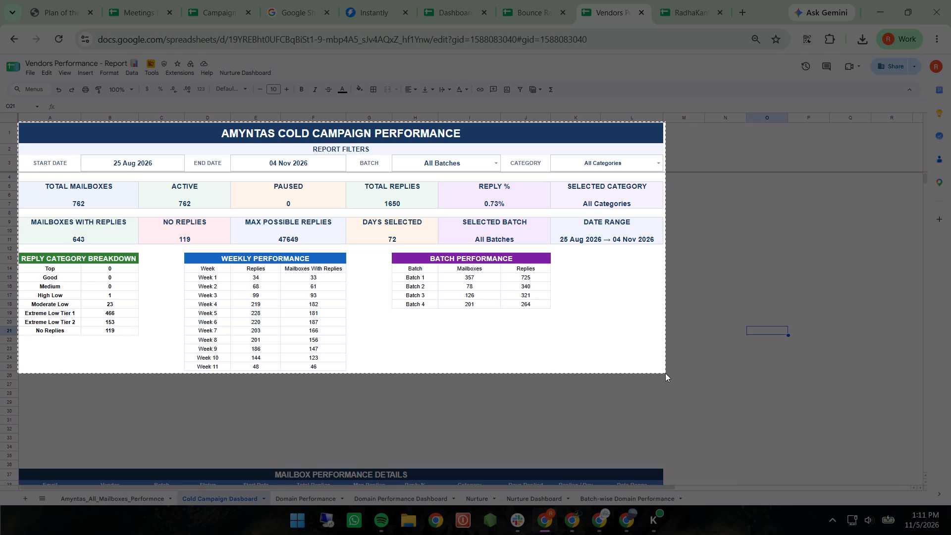
drag(665, 373, 666, 374)
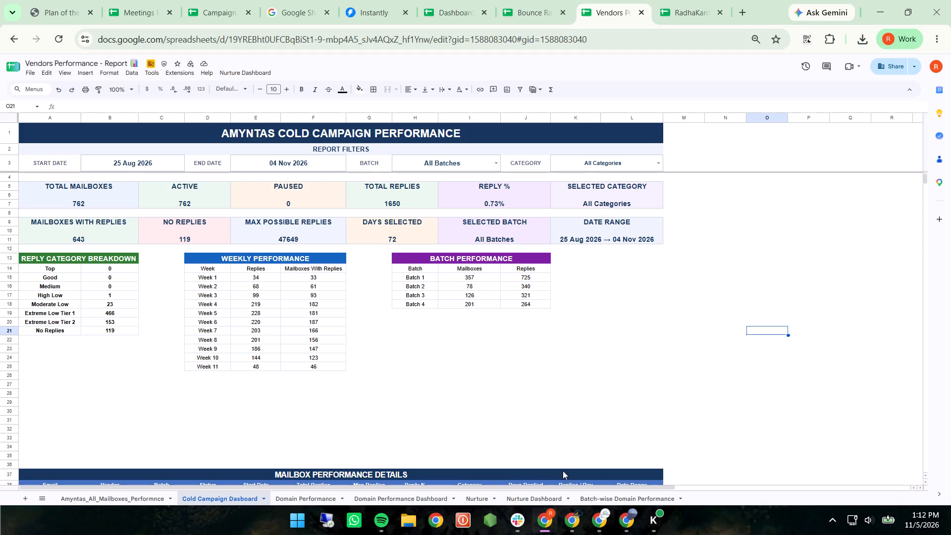
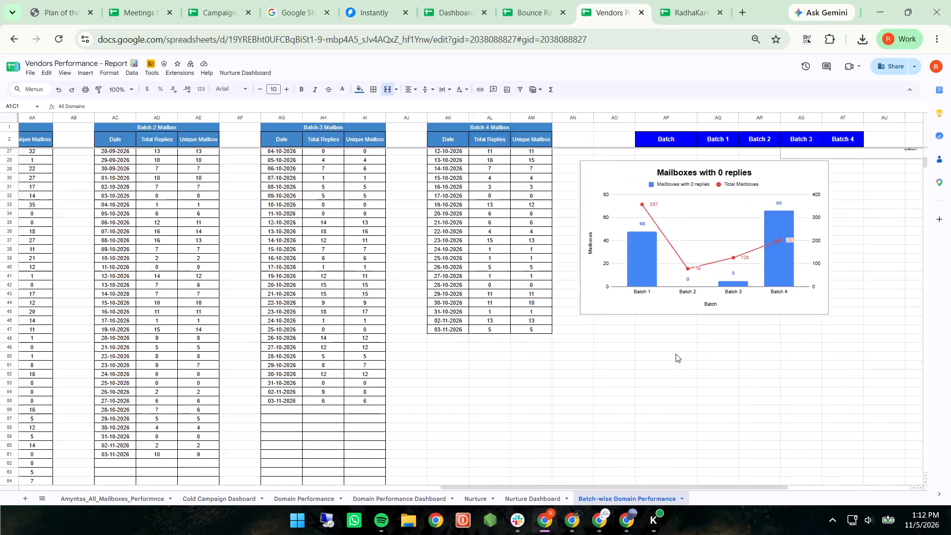
Download the Mailboxes with 0 replies chart on the Batch-wise Domain Performance sheet as a PNG image.
scroll(676, 354, up, 2)
click(488, 306)
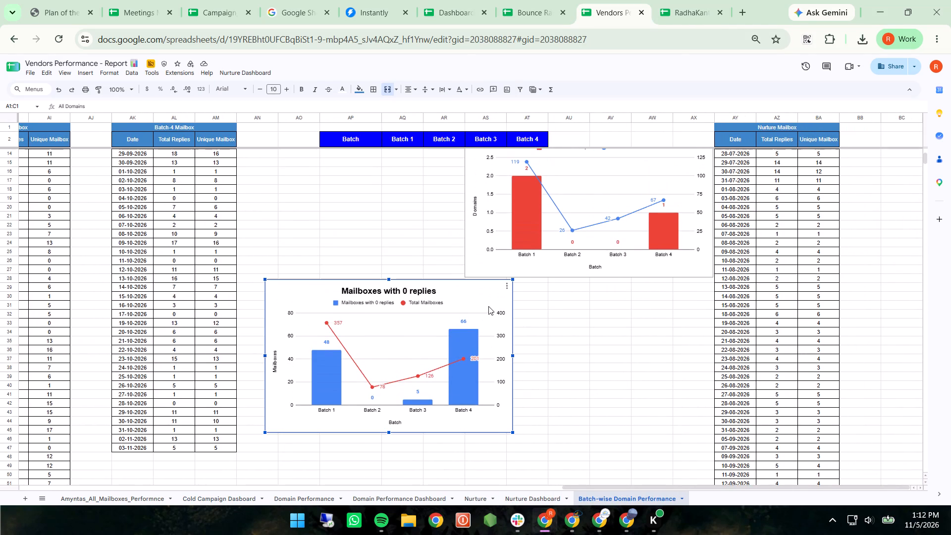
drag(504, 288, 534, 321)
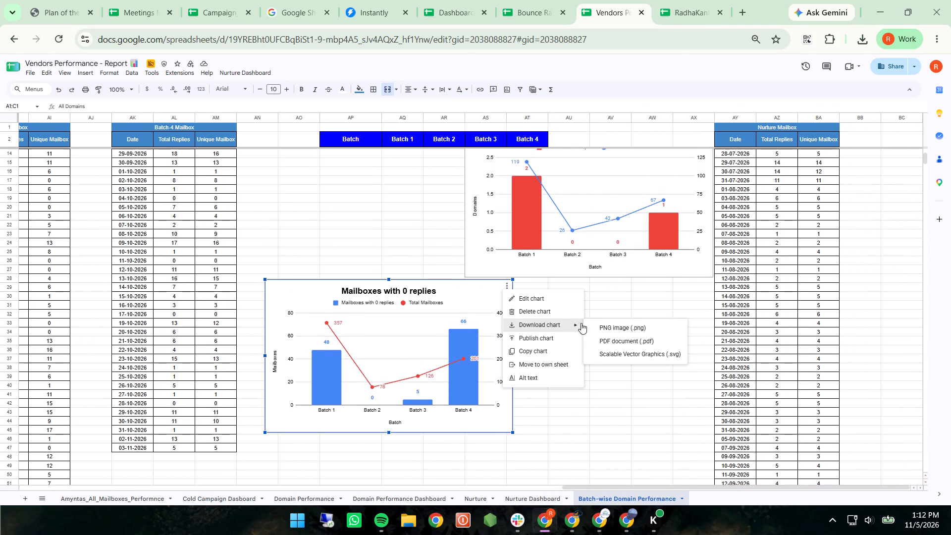
click(599, 322)
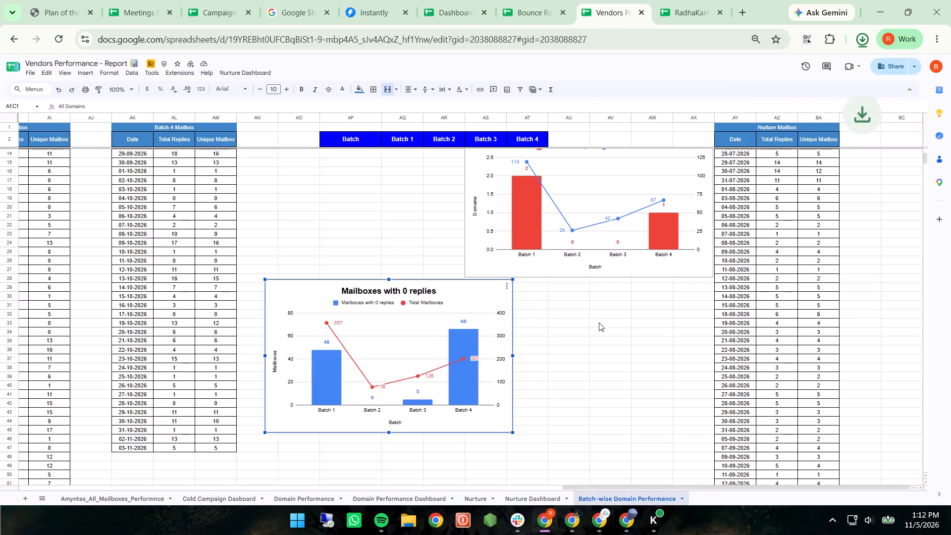
Download the All Mailbox — Total Replies vs Unique Mailbox with Replies chart as a PNG image.
scroll(599, 322, up, 5)
scroll(599, 322, down, 3)
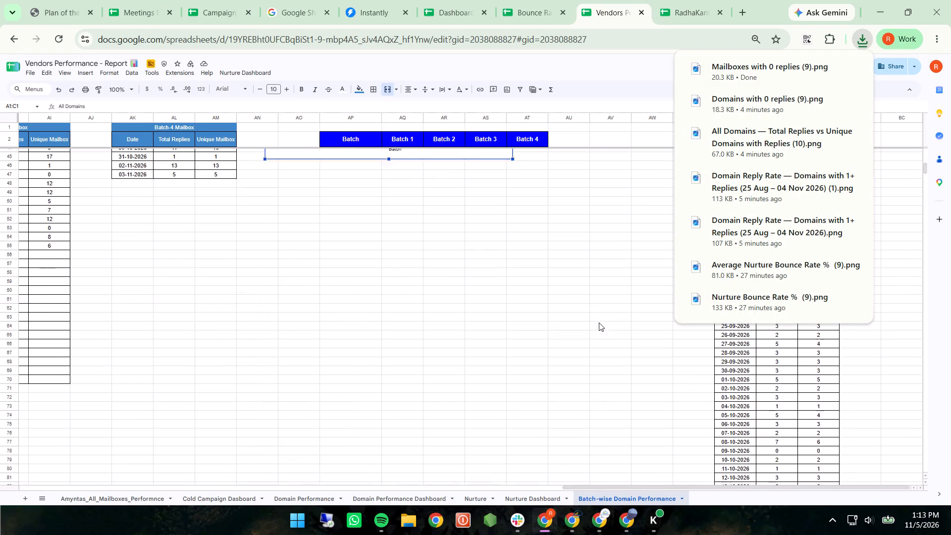
scroll(599, 322, down, 4)
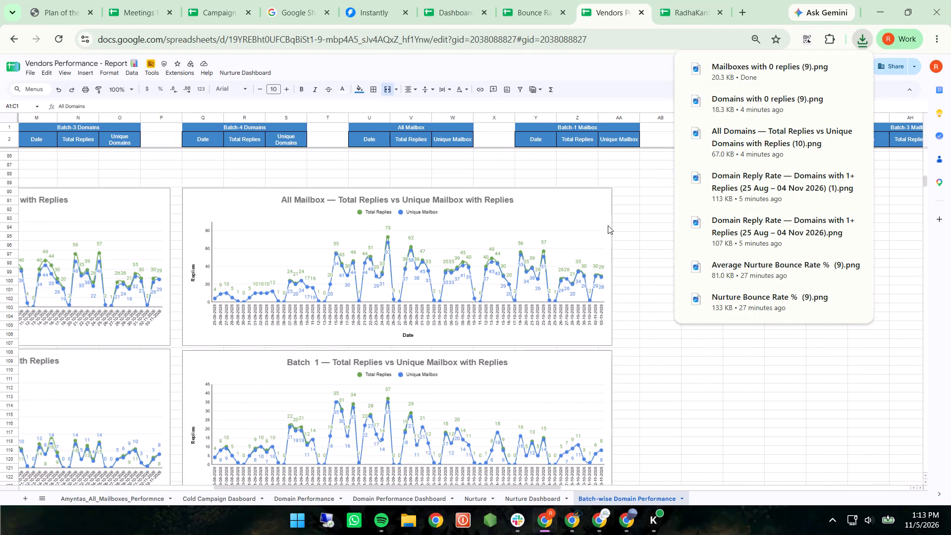
click(602, 215)
drag(606, 194, 625, 214)
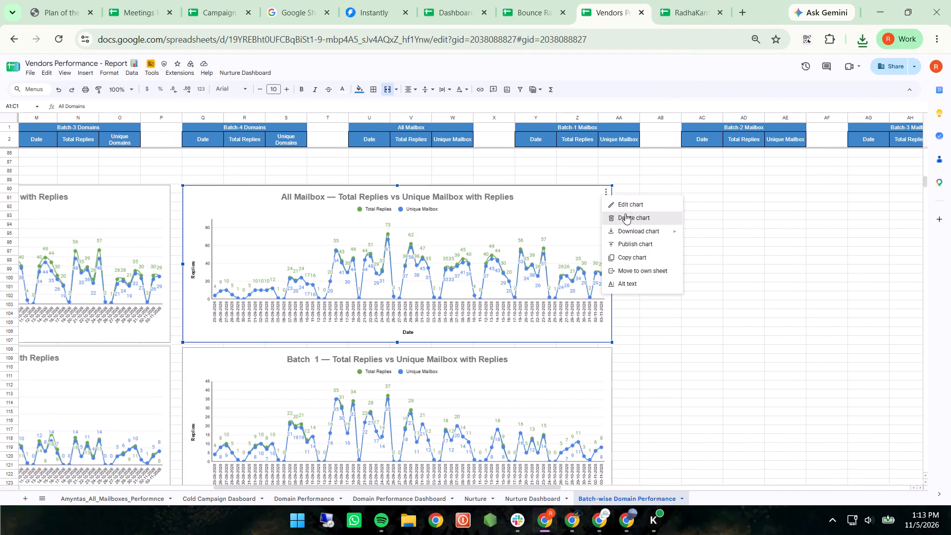
drag(625, 214, 631, 228)
click(697, 230)
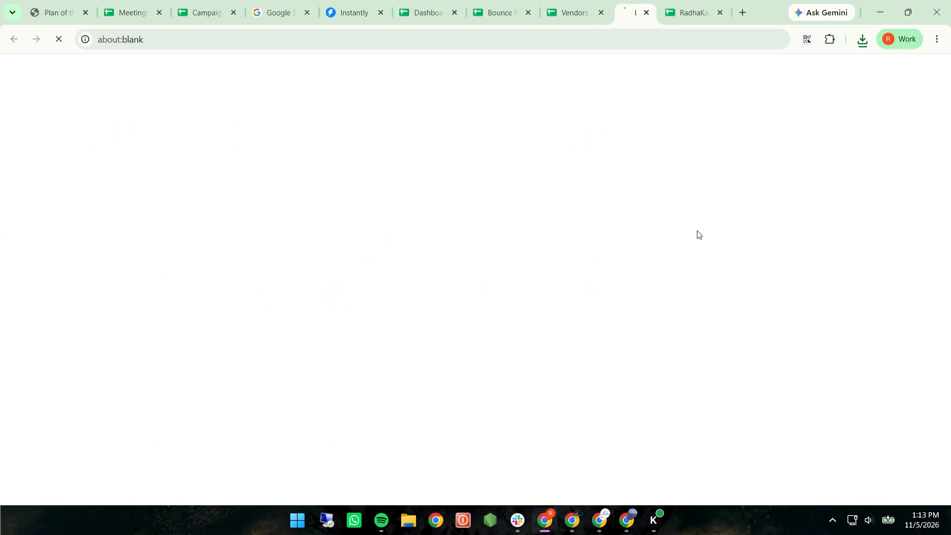
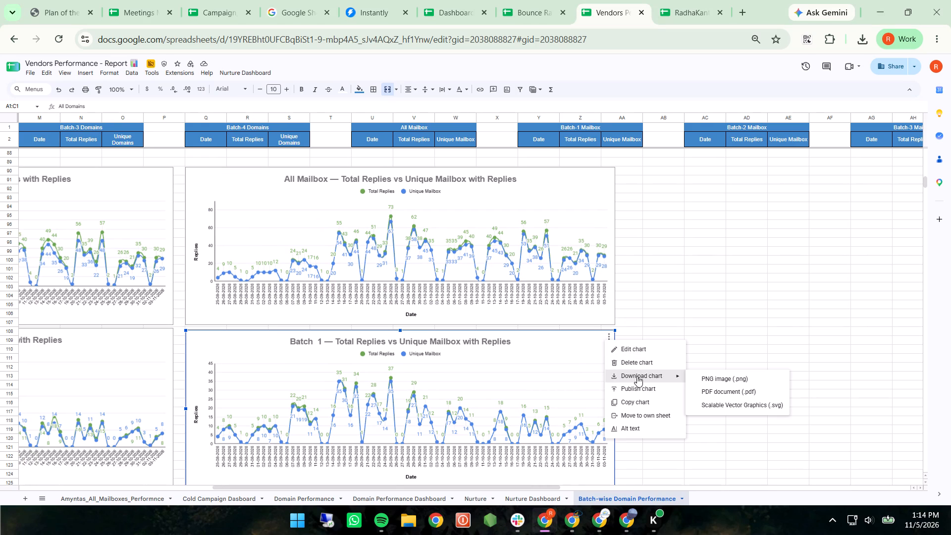
Download the Batch 1 — Total Replies vs Unique Mailbox with Replies chart as a PNG image.
click(701, 376)
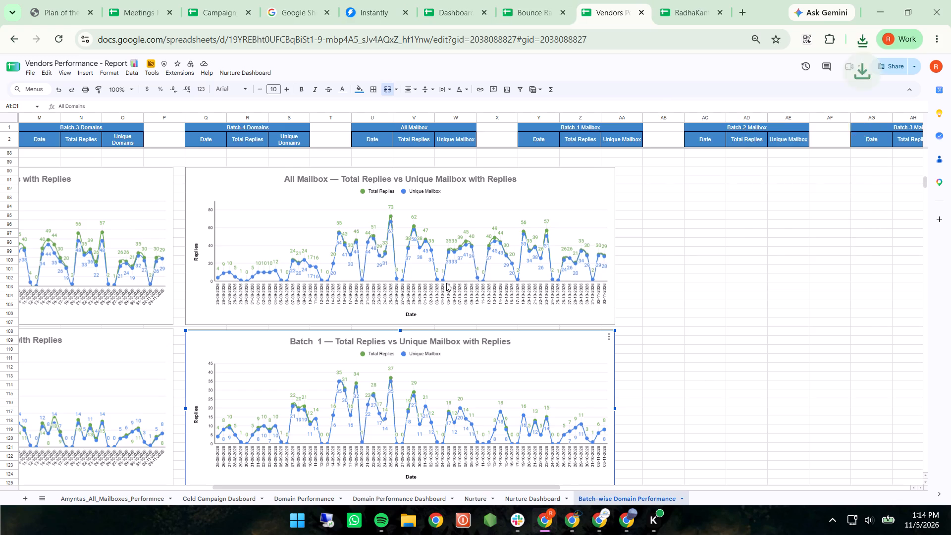
Download the Batch 2 — Total Replies vs Unique Mailbox with Replies chart as a PNG image.
scroll(446, 283, down, 4)
click(575, 269)
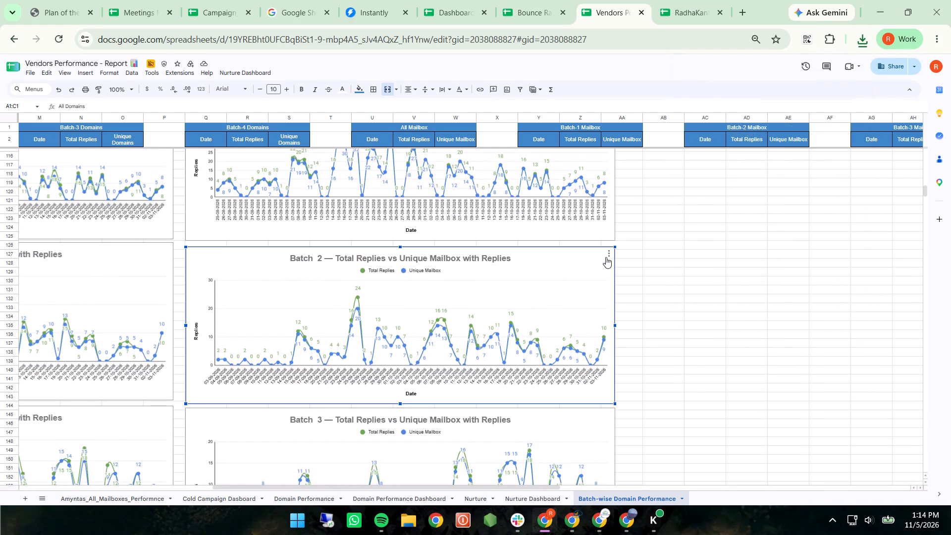
drag(608, 256, 629, 291)
click(699, 292)
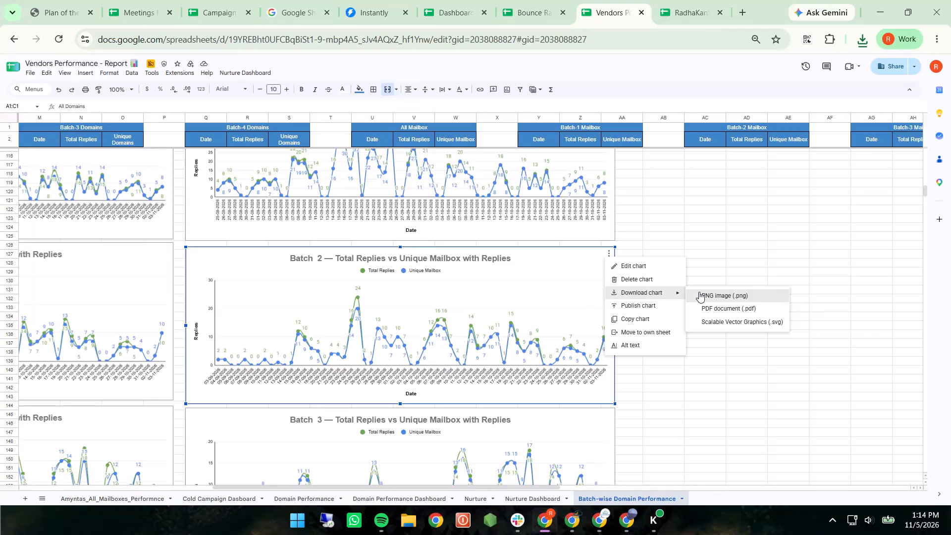
Download the Batch 3 — Total Replies vs Unique Mailbox with Replies chart as a PNG image.
scroll(530, 311, down, 2)
click(564, 268)
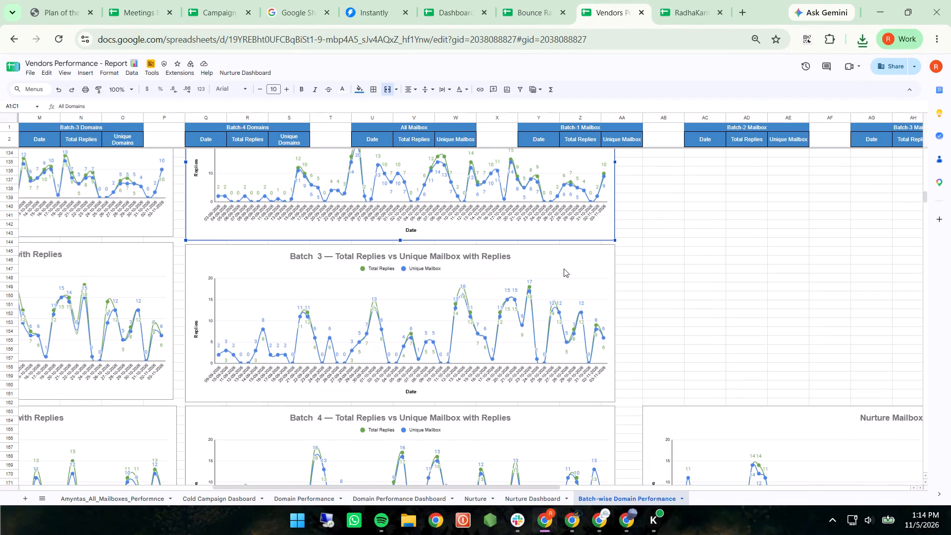
click(604, 252)
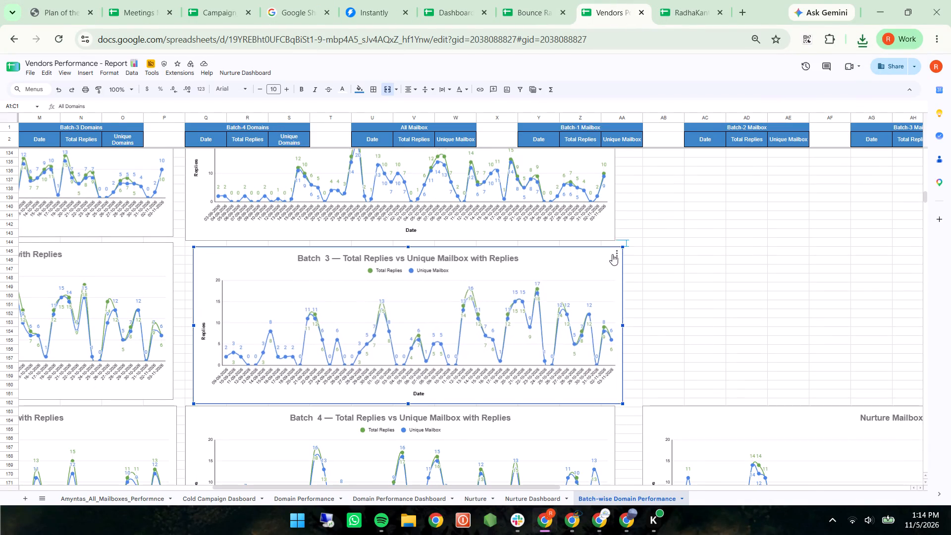
drag(609, 254, 630, 289)
click(696, 290)
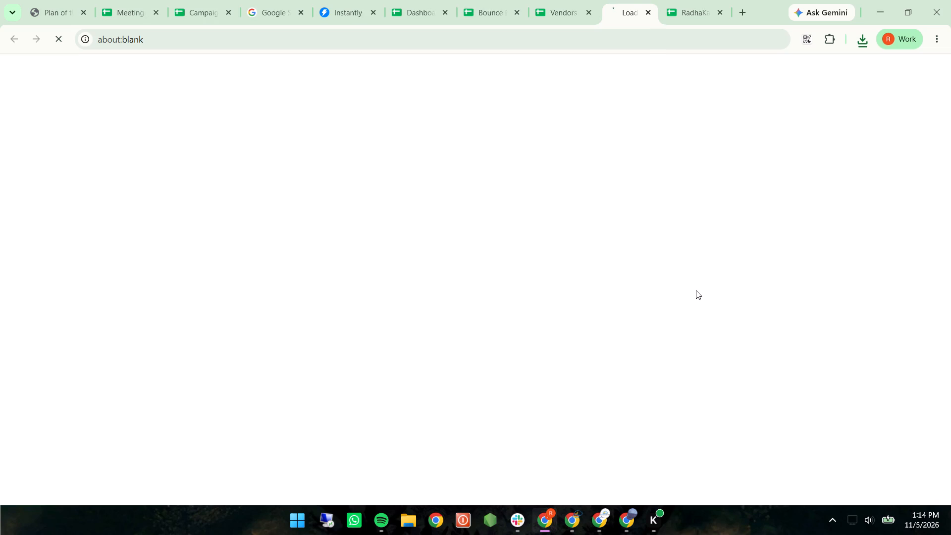
Download the Batch 4 — Total Replies vs Unique Mailbox with Replies chart as a PNG image.
scroll(493, 324, down, 1)
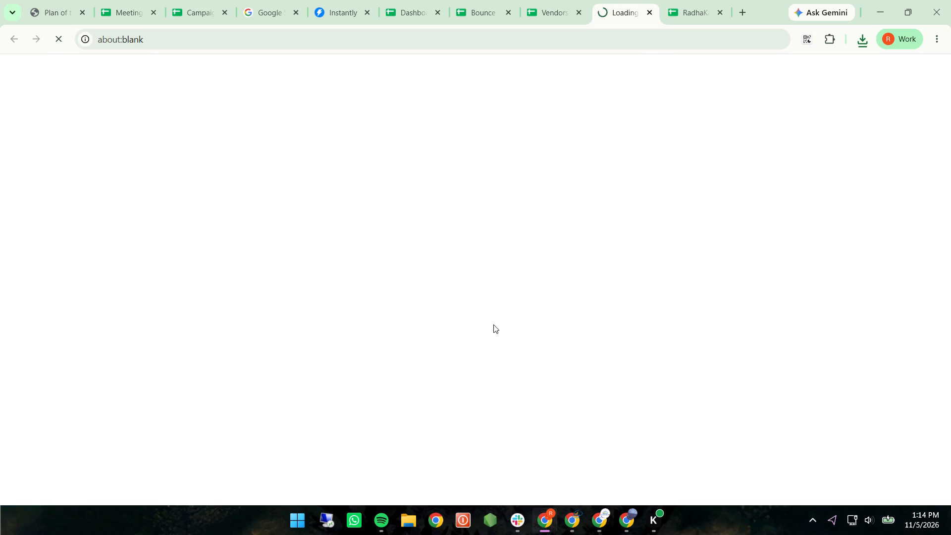
scroll(493, 324, down, 2)
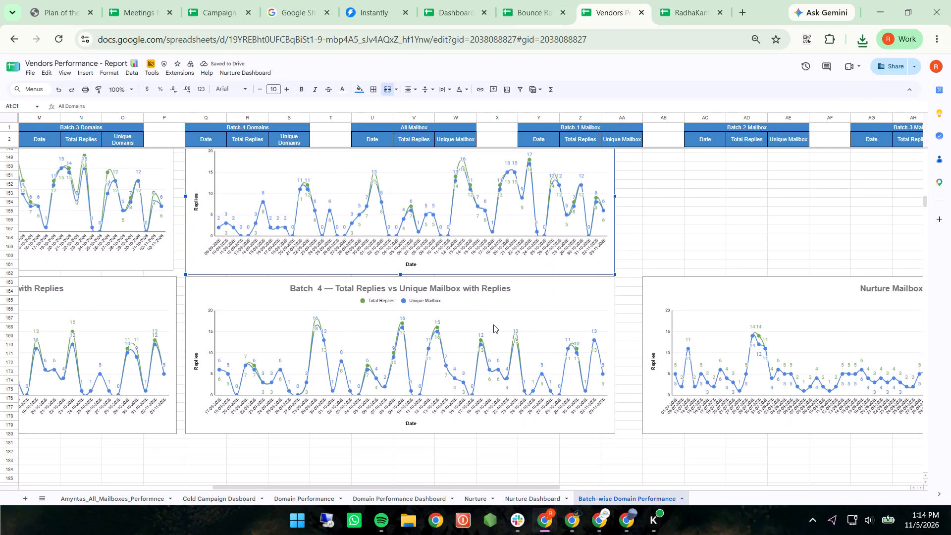
click(563, 297)
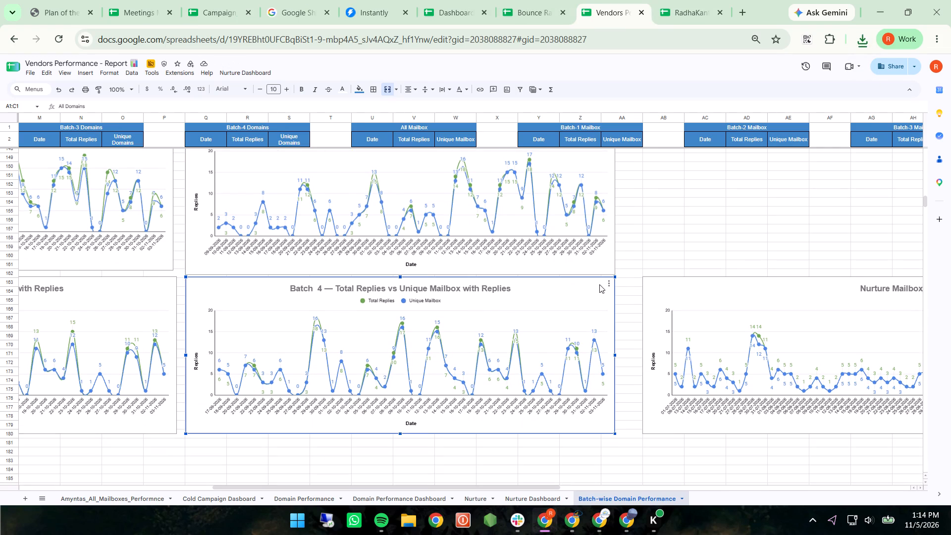
drag(609, 284, 623, 305)
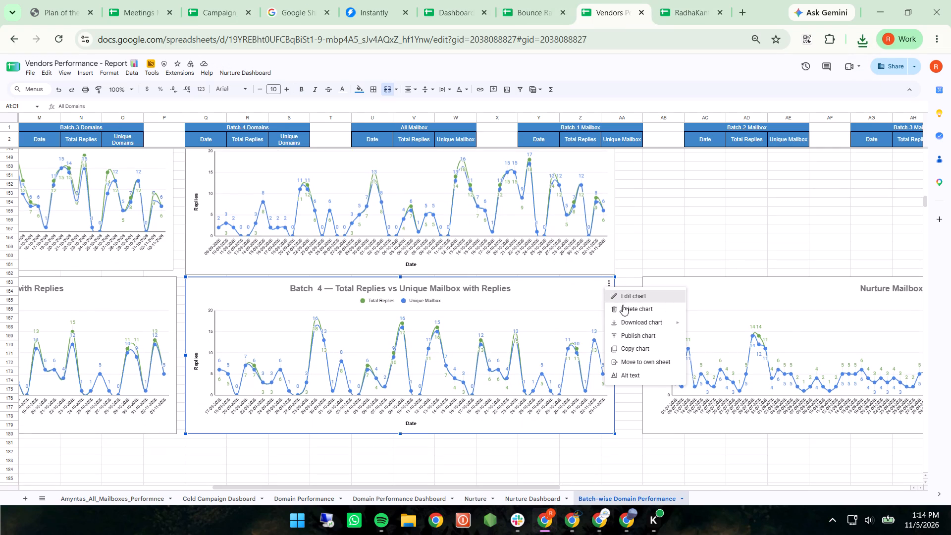
drag(623, 305, 628, 318)
click(703, 322)
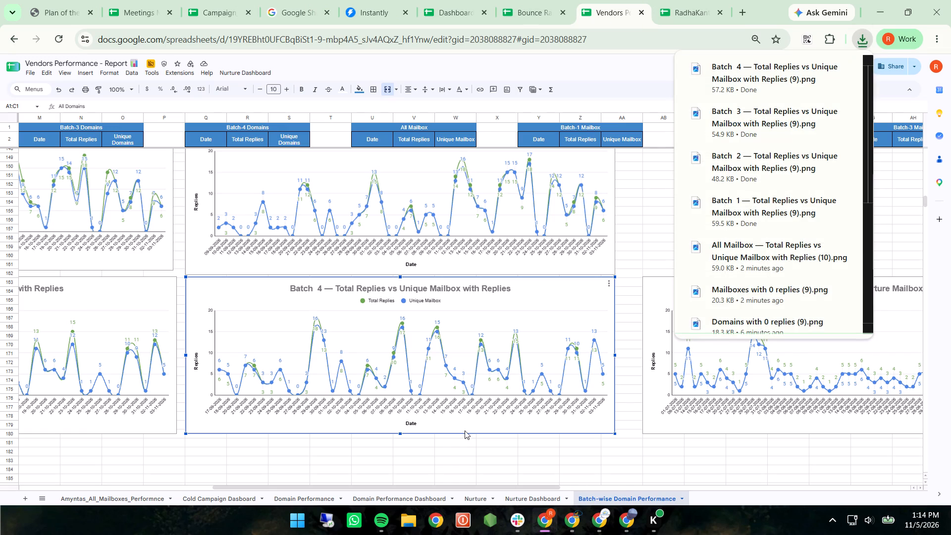
Set the batch filter on the Cold Campaign Dashboard sheet to Batch 1.
click(217, 500)
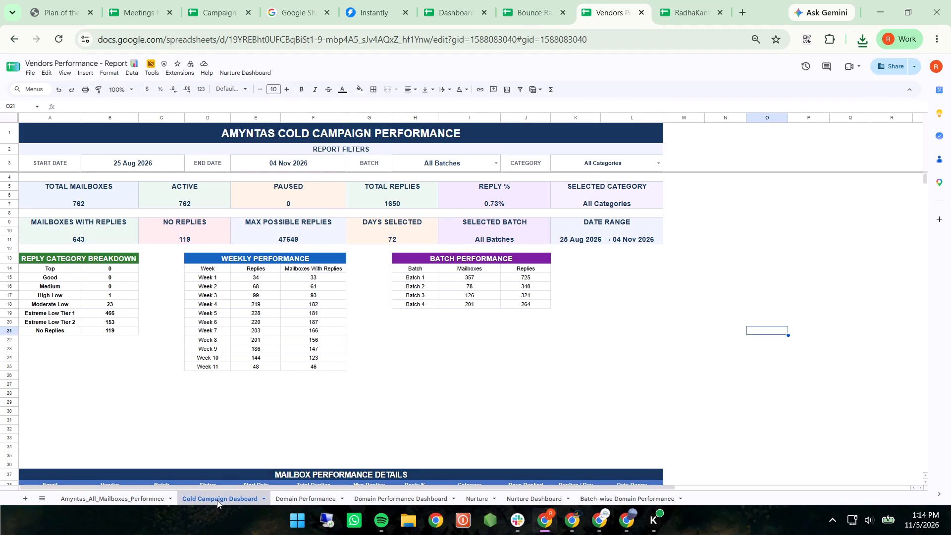
click(492, 163)
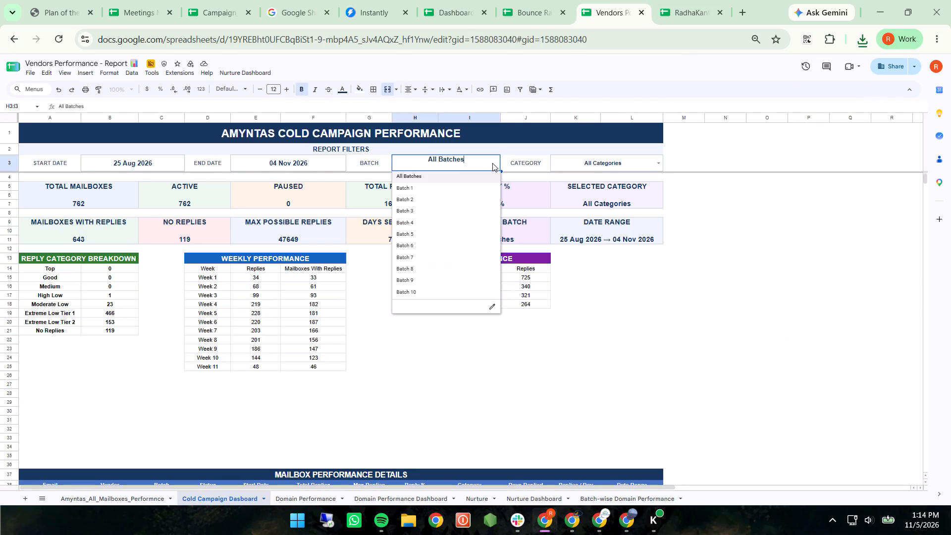
click(450, 188)
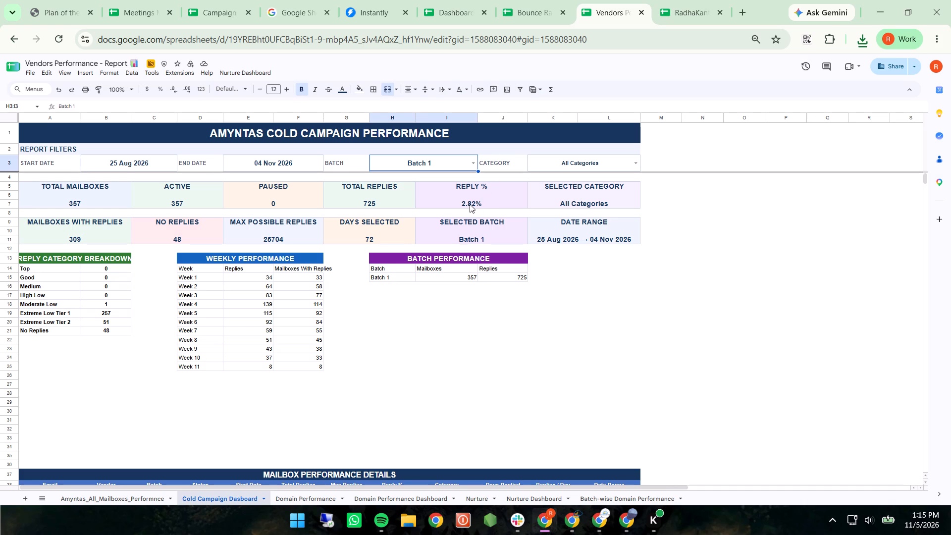
Change the percentage in the Reply % card to 0.82%.
double_click(470, 204)
click(465, 202)
key(BackSpace)
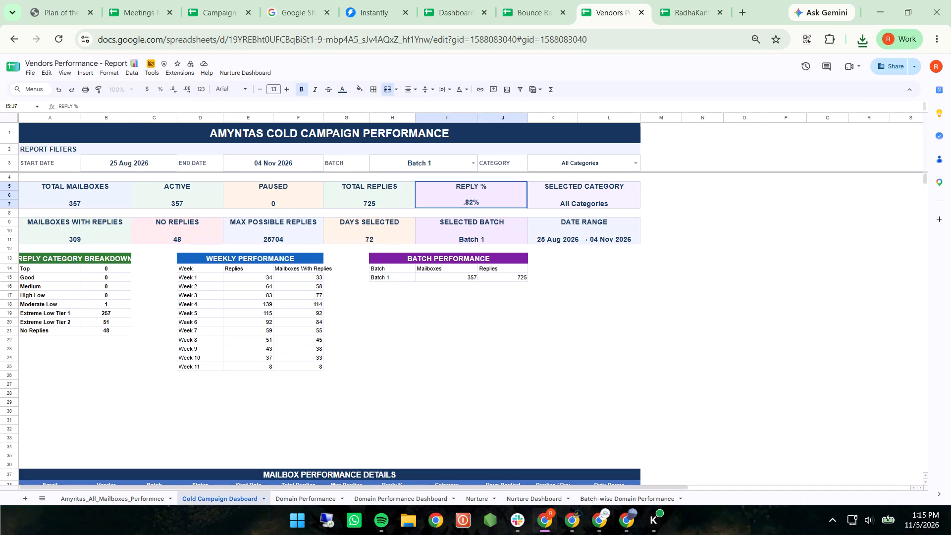
key(0)
key(Return)
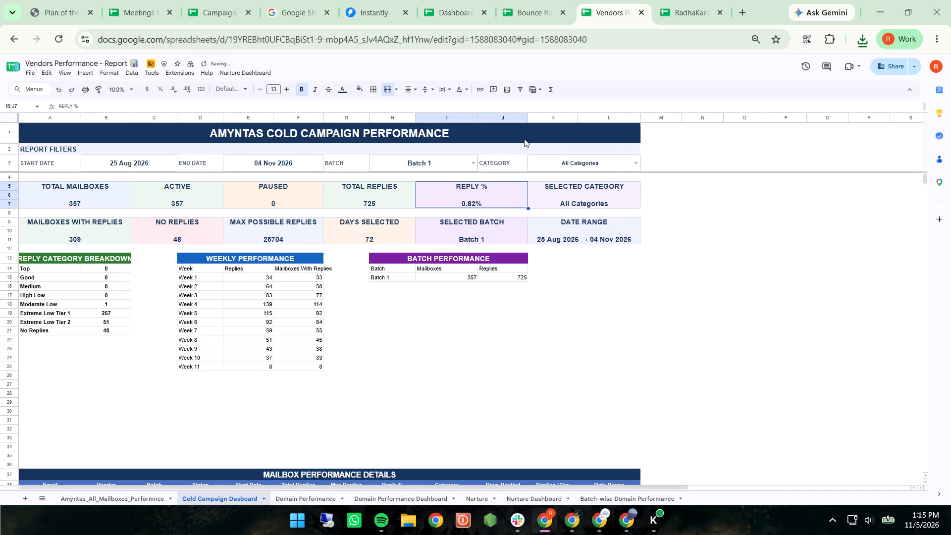
Append BATCH 1 to the dashboard title so it reads AMYNTAS COLD CAMPAIGN PERFORMANCE BATCH 1.
click(516, 136)
double_click(516, 136)
key(space)
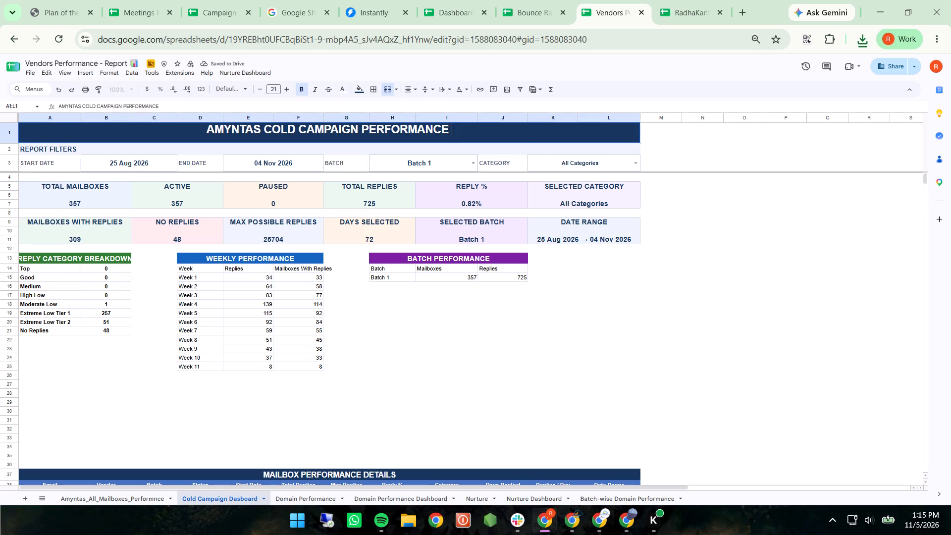
text(BATCH 1)
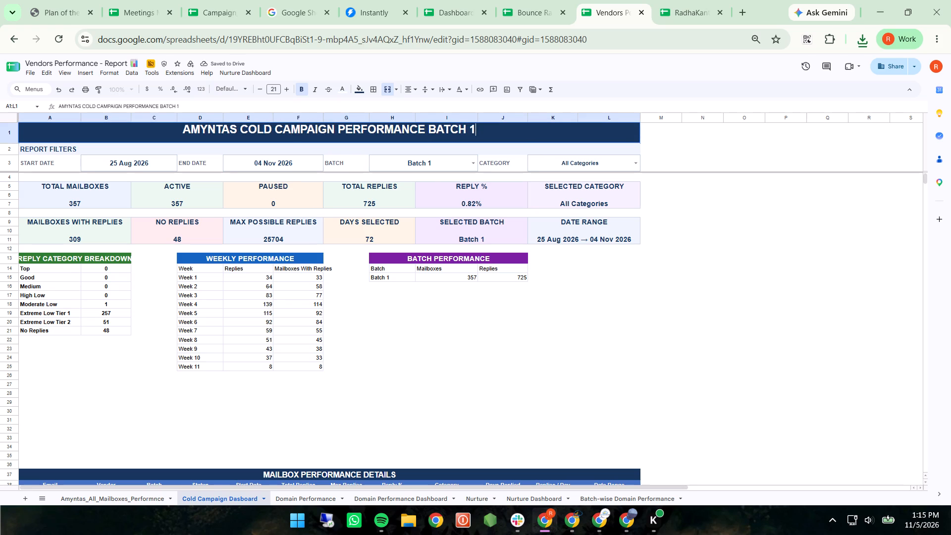
click(780, 298)
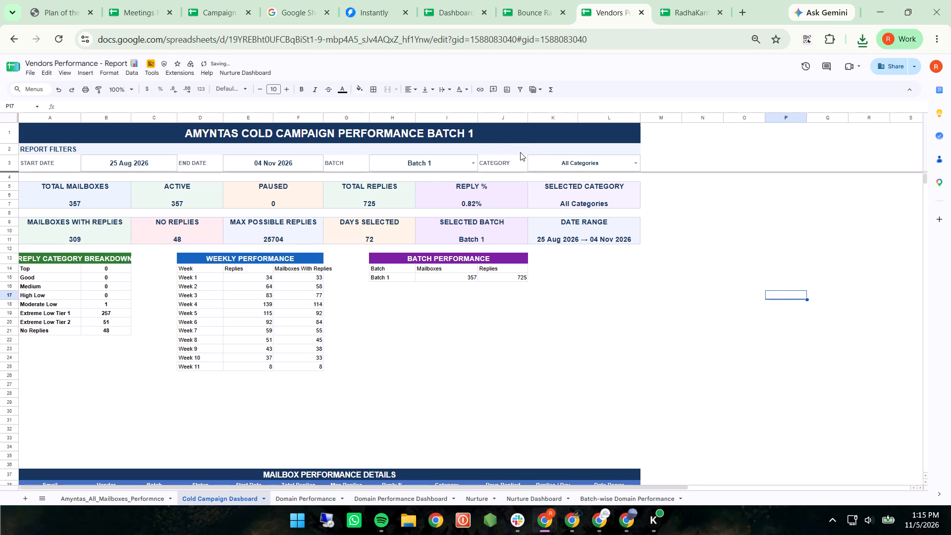
Fill the dashboard title row with light cornflower blue 1.
click(474, 133)
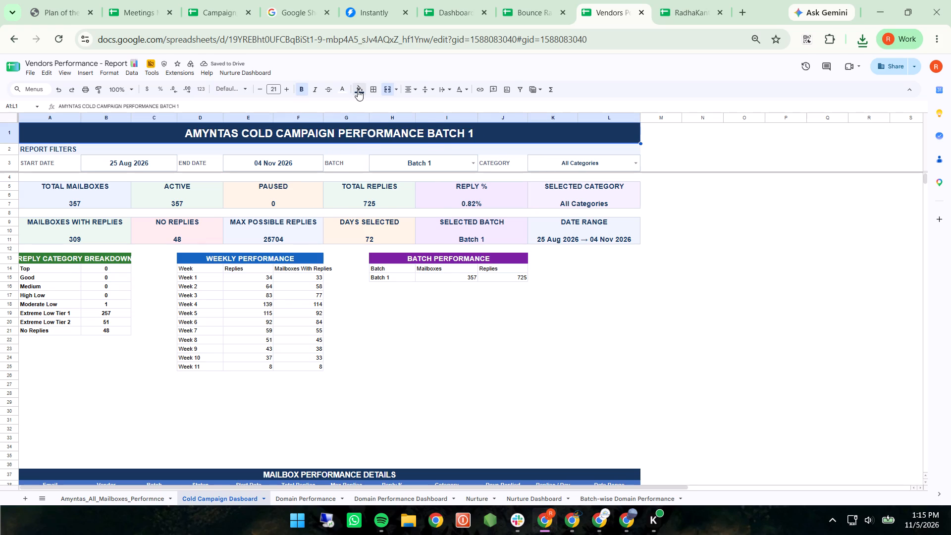
click(358, 90)
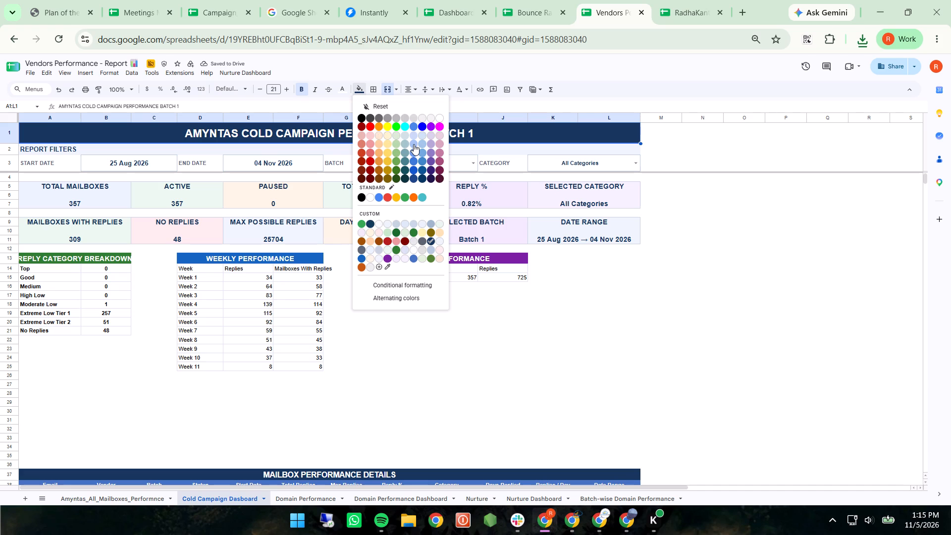
click(414, 144)
drag(358, 91, 402, 132)
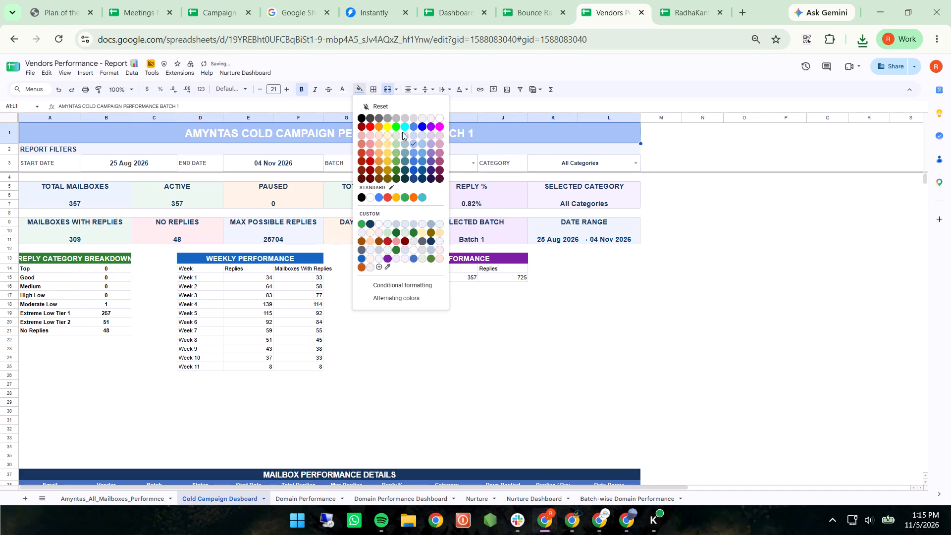
drag(402, 132, 414, 154)
click(414, 154)
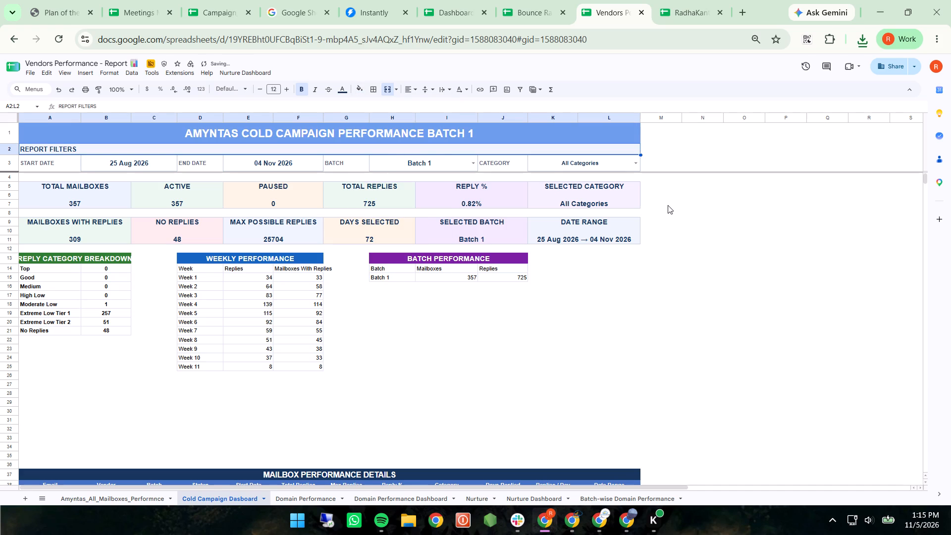
click(705, 218)
Centre-align the contents of the whole dashboard range A1:L25 horizontally.
click(483, 133)
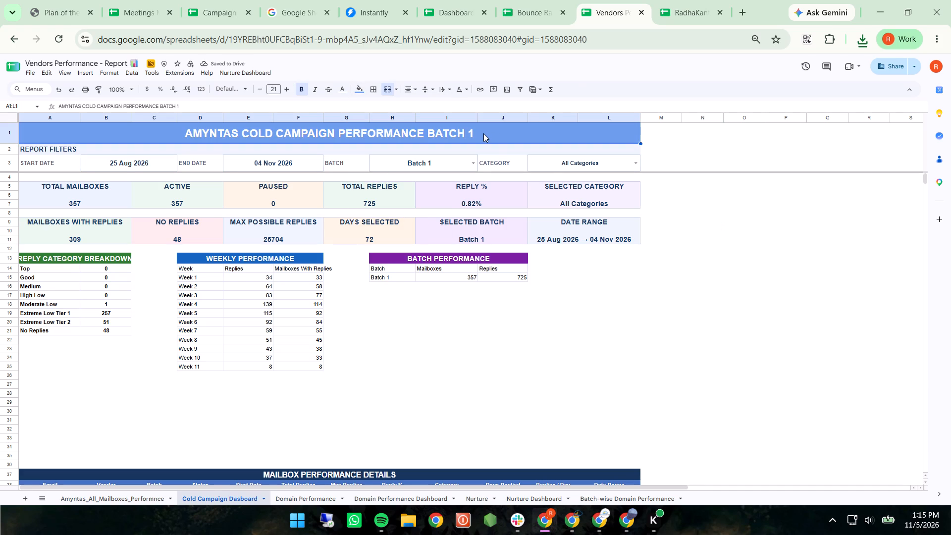
key(shift+Down)
key(shift+Down)
key(shift+Down)
key(shift+Down)
key(shift+Down)
key(shift+Down)
key(shift+Down)
key(shift+Down)
key(shift+Down)
key(shift+Down)
key(shift+Down)
key(shift+Down)
key(shift+Down)
key(shift+Down)
key(shift+Down)
key(shift+Down)
key(shift+Down)
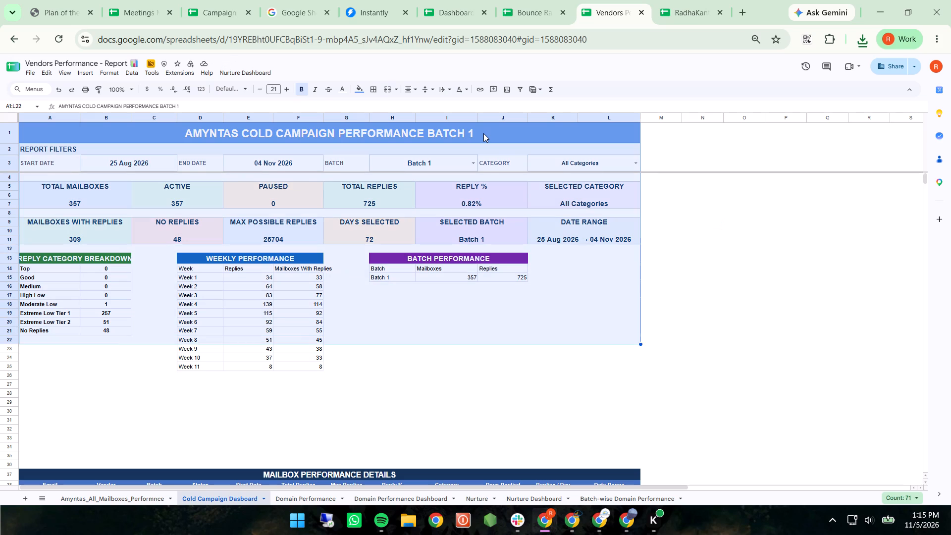
key(shift+Down)
key(shift+Down)
key(shift+Down)
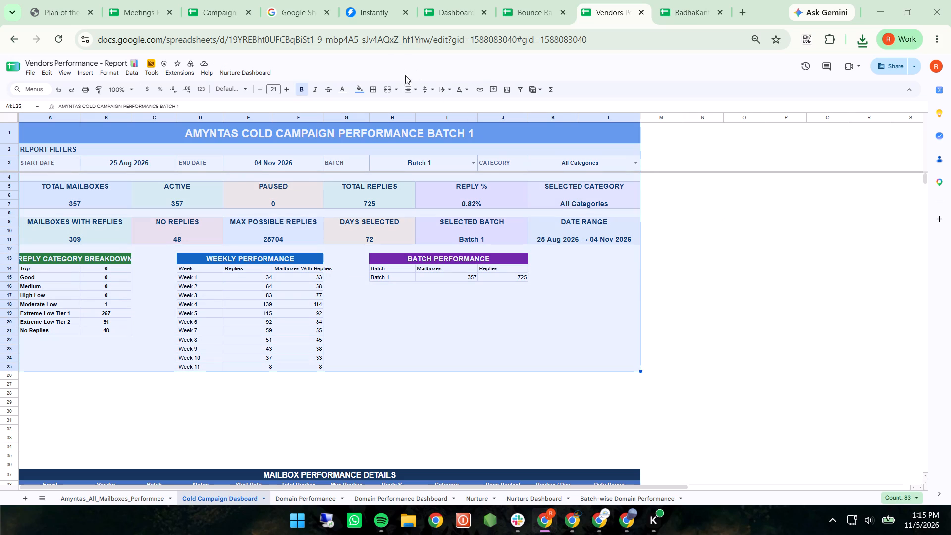
drag(408, 90, 423, 104)
click(423, 104)
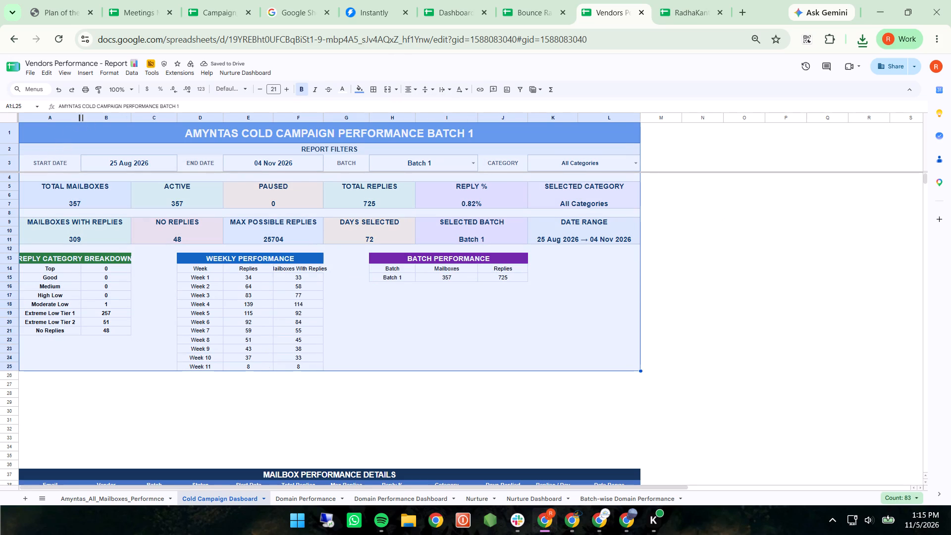
Widen columns A and F so the Reply Category Breakdown and Mailboxes With Replies headings fit.
drag(80, 116, 92, 116)
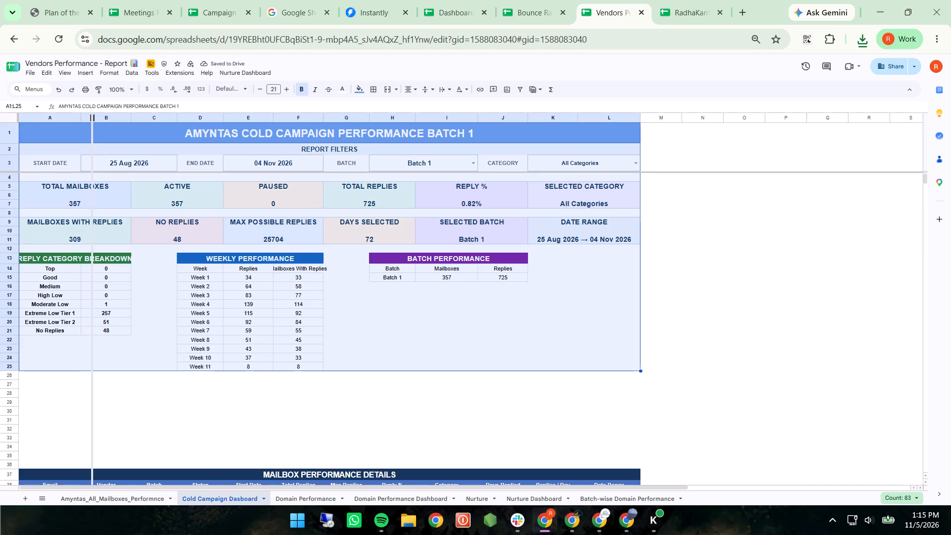
drag(92, 116, 94, 117)
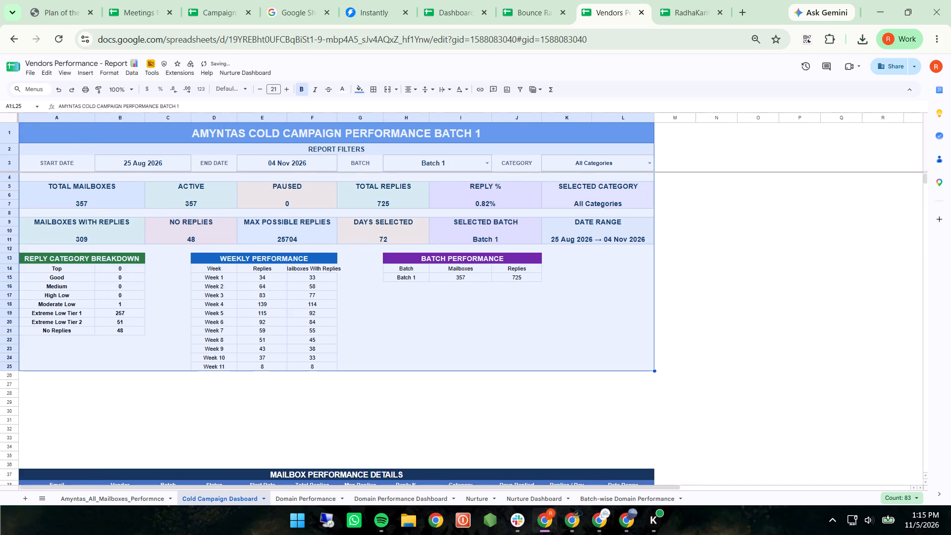
drag(335, 115, 345, 116)
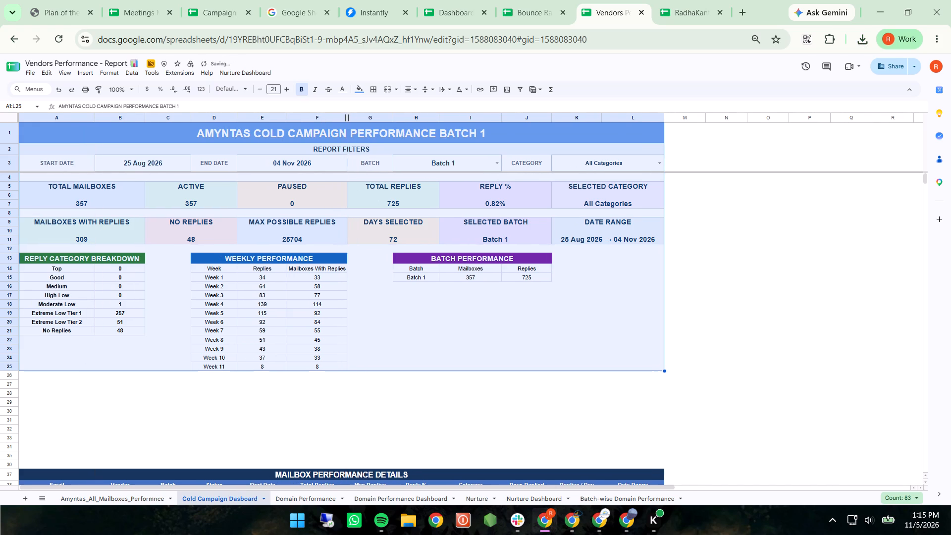
click(724, 257)
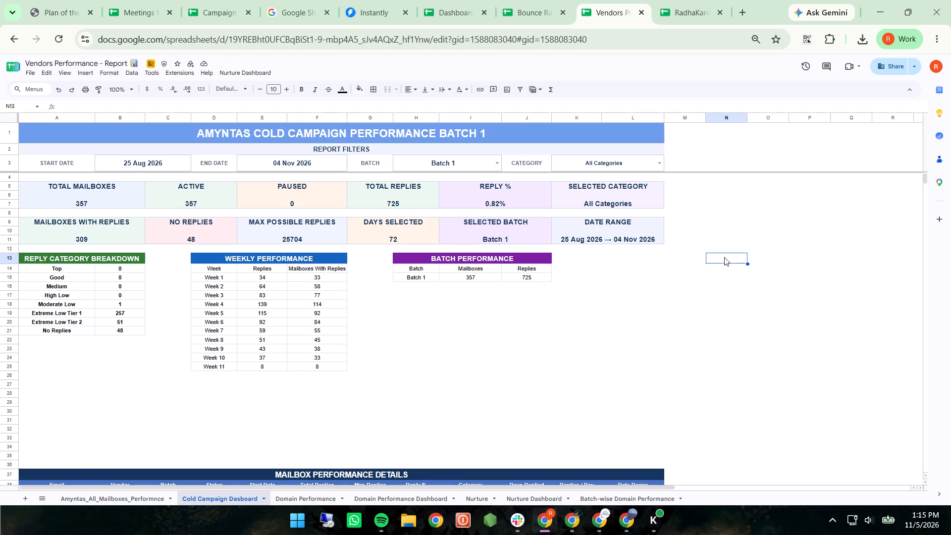
Capture a screenshot of the Batch 1 cold campaign dashboard area, from the title through the Week 11 row.
key(shift+super+s)
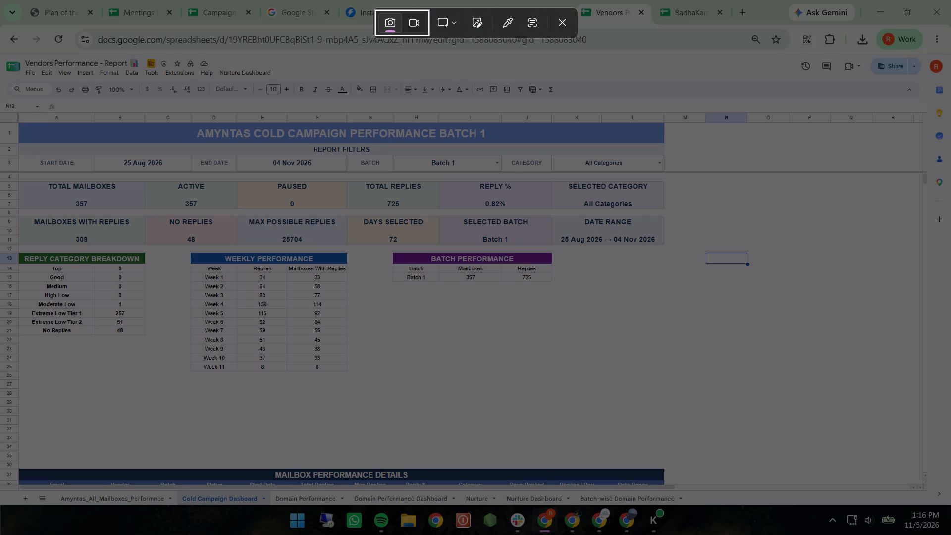
drag(18, 121, 677, 393)
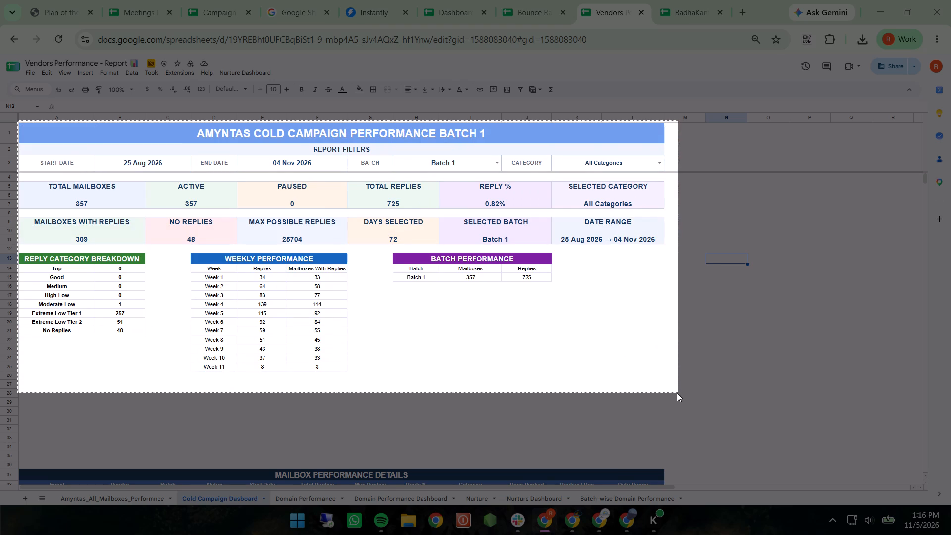
drag(677, 393, 668, 370)
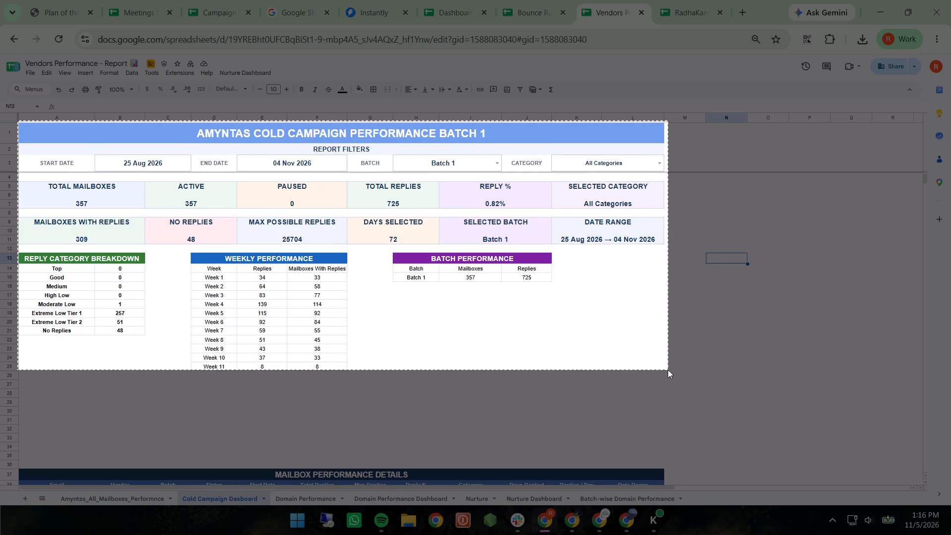
drag(668, 370, 665, 372)
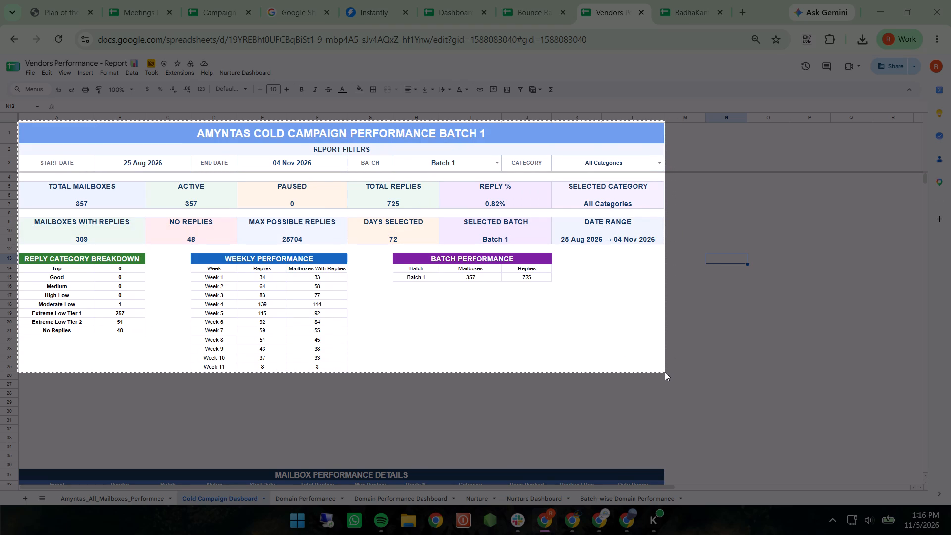
drag(665, 372, 665, 372)
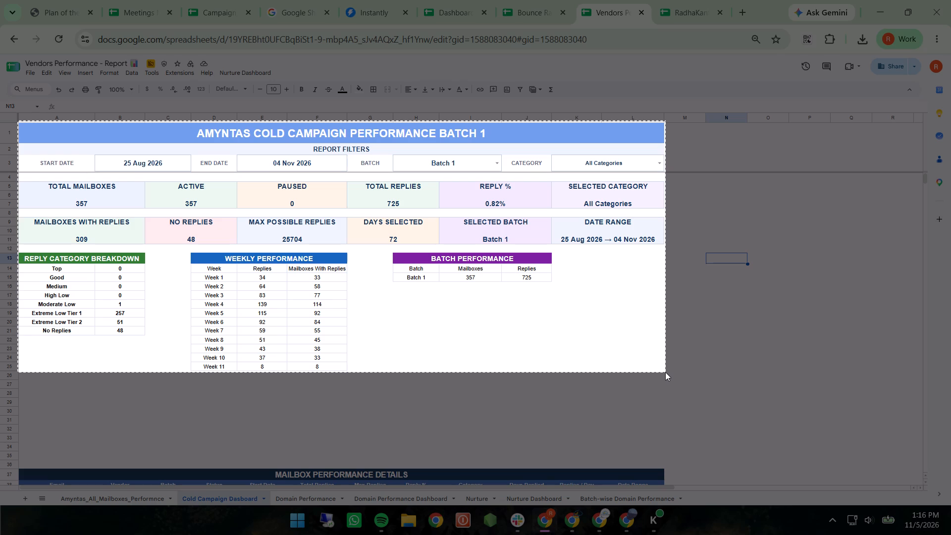
drag(665, 372, 665, 373)
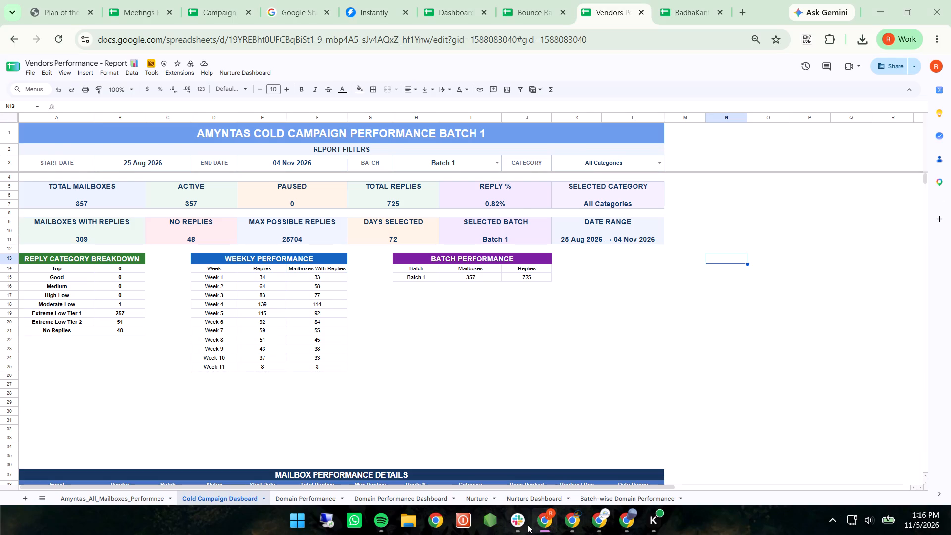
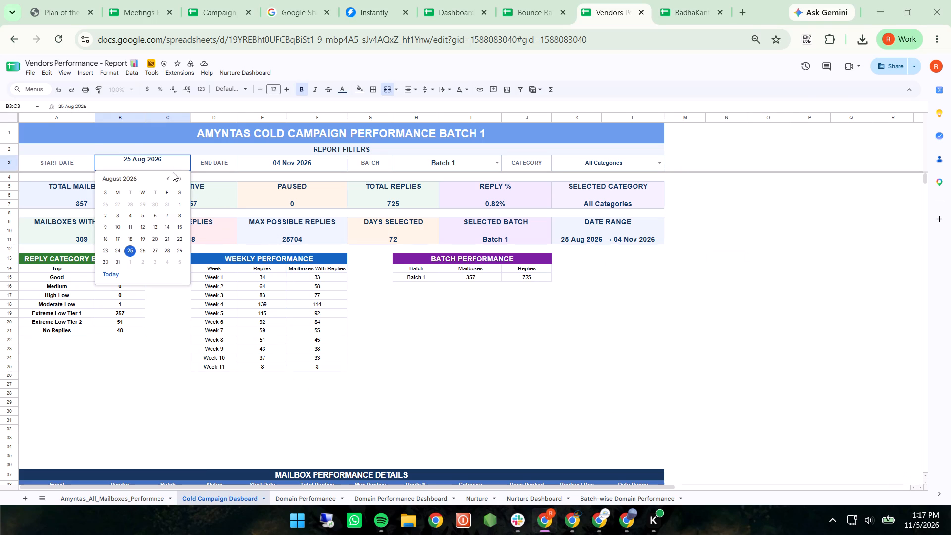
Set the dashboard's report filters to start date 03 Sep 2026 and Batch 2.
click(178, 179)
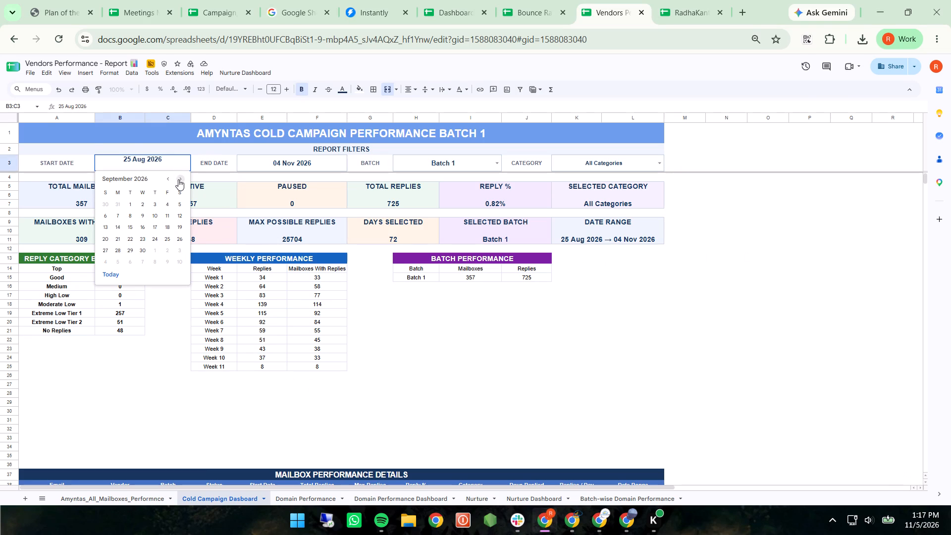
click(155, 201)
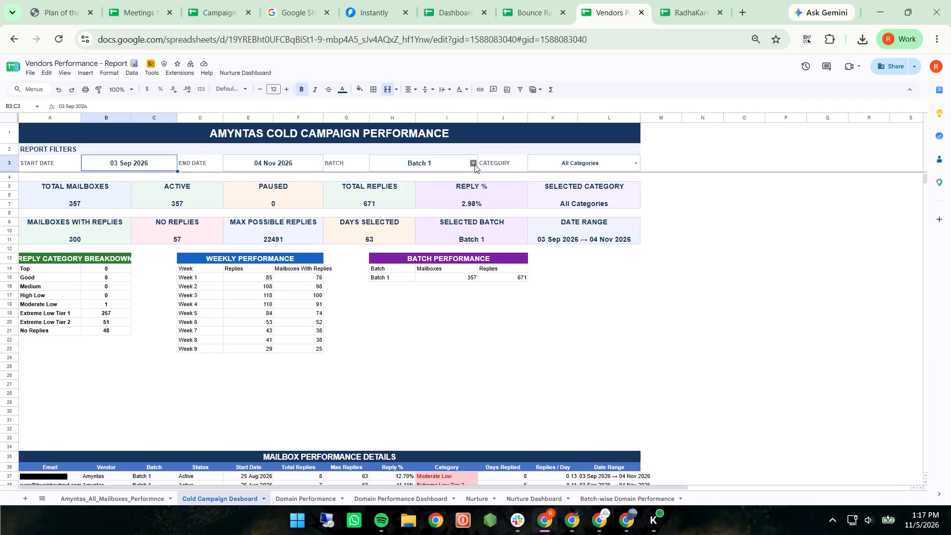
click(475, 164)
click(414, 201)
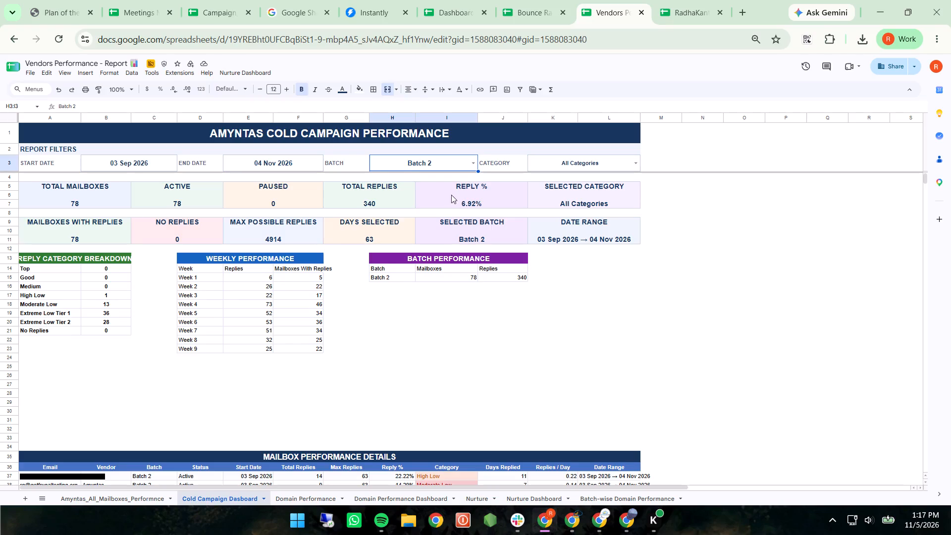
Overwrite the percentage in the Reply % summary card with 0.82%.
double_click(476, 204)
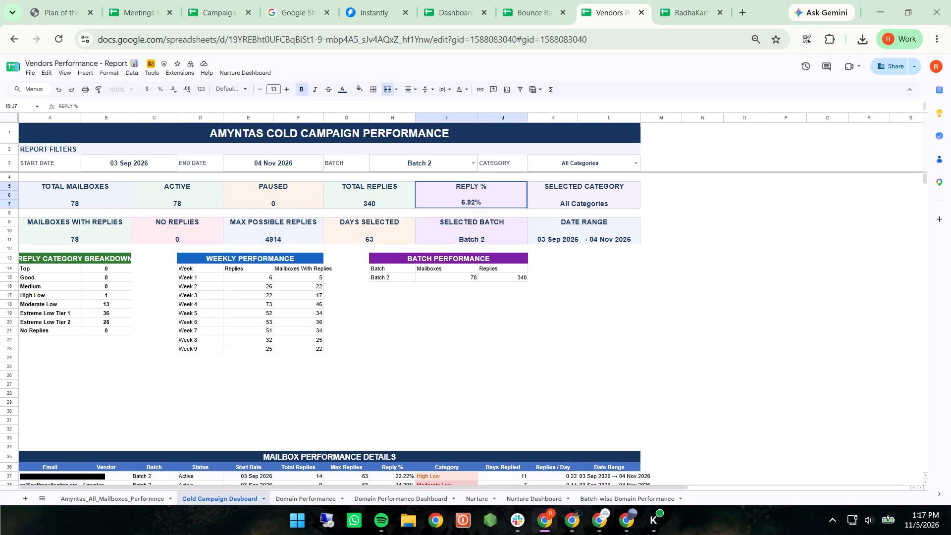
click(471, 201)
key(BackSpace)
key(8)
key(Left)
key(Left)
key(BackSpace)
key(0)
key(Return)
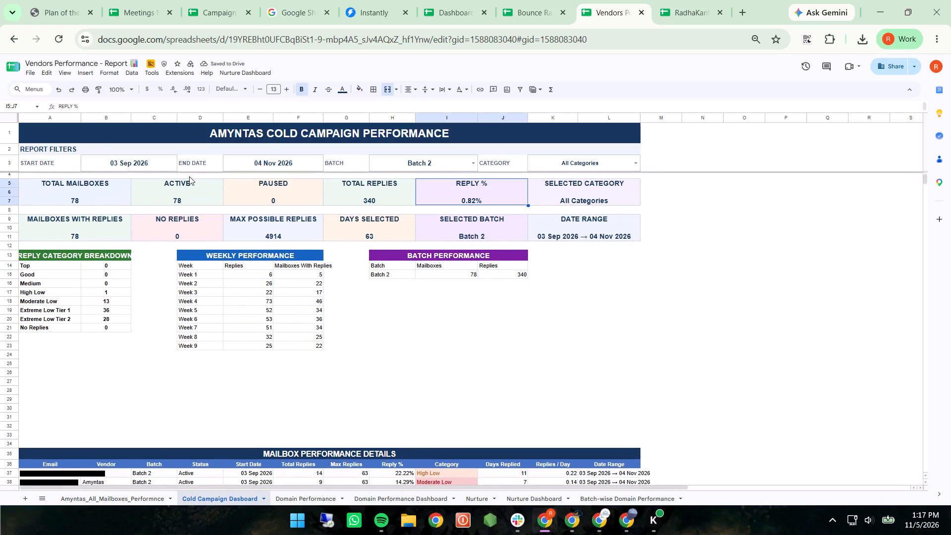
Widen columns A and F so the Reply Category Breakdown and Mailboxes With Replies headings fit.
drag(80, 116, 89, 120)
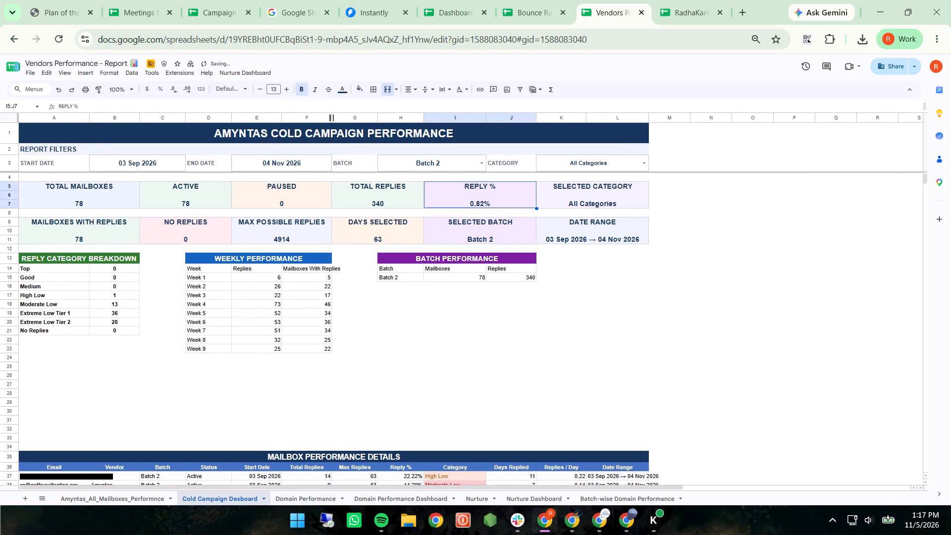
drag(331, 119, 345, 122)
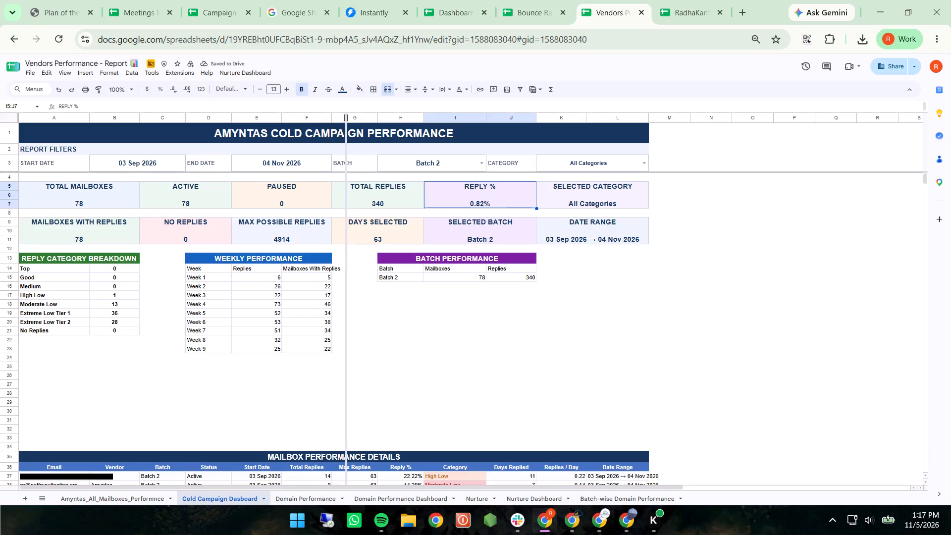
drag(345, 122, 342, 121)
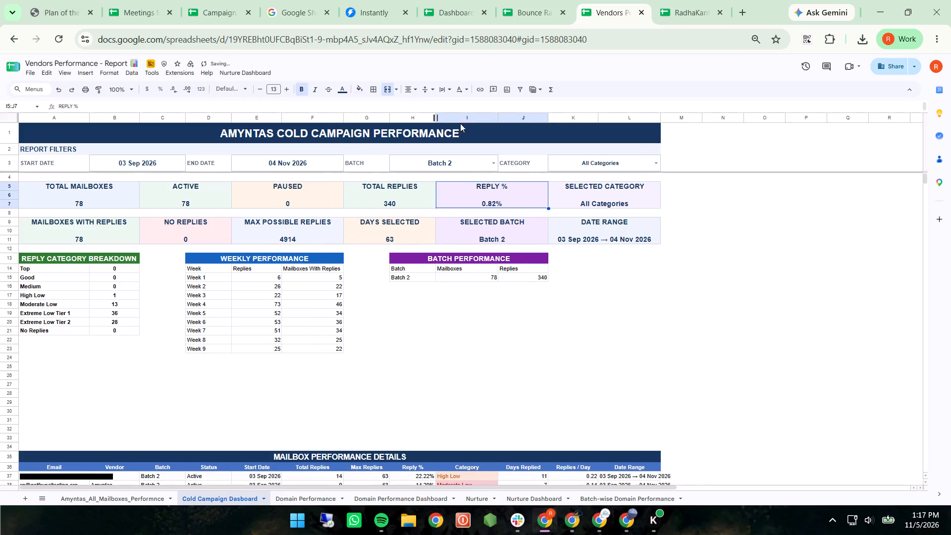
Append BATCH 2 to the dashboard title so it reads AMYNTAS COLD CAMPAIGN PERFORMANCE BATCH 2.
double_click(465, 129)
key(space)
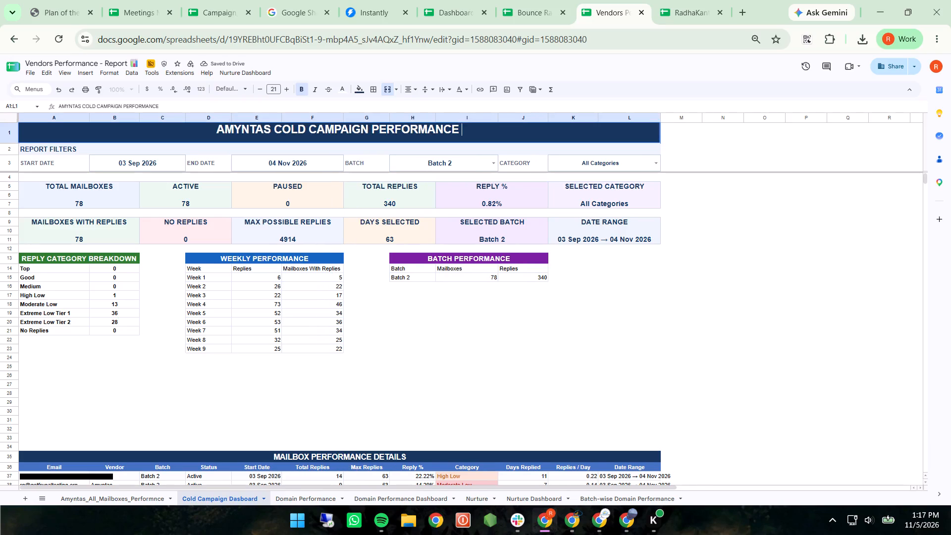
text(BATCH 2)
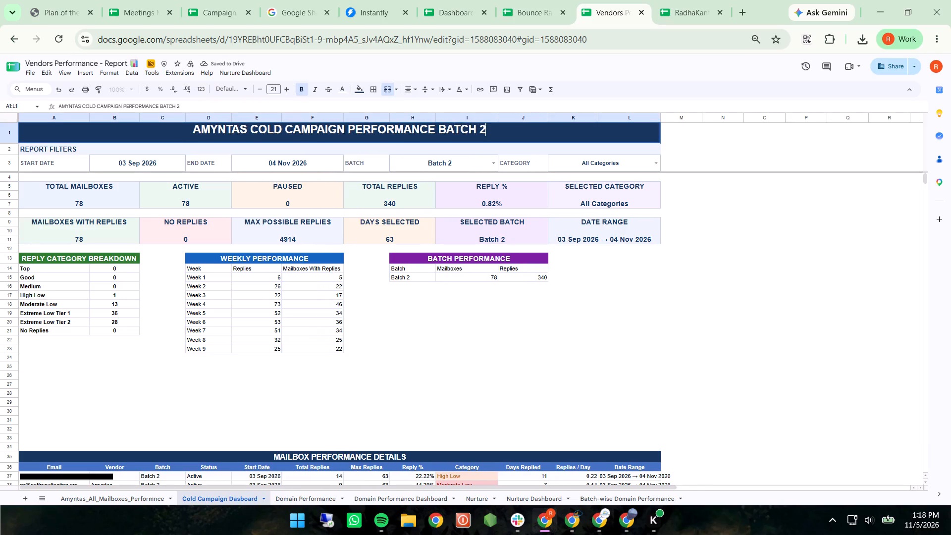
key(Return)
Open the fill colour choices for the dashboard title row.
click(504, 135)
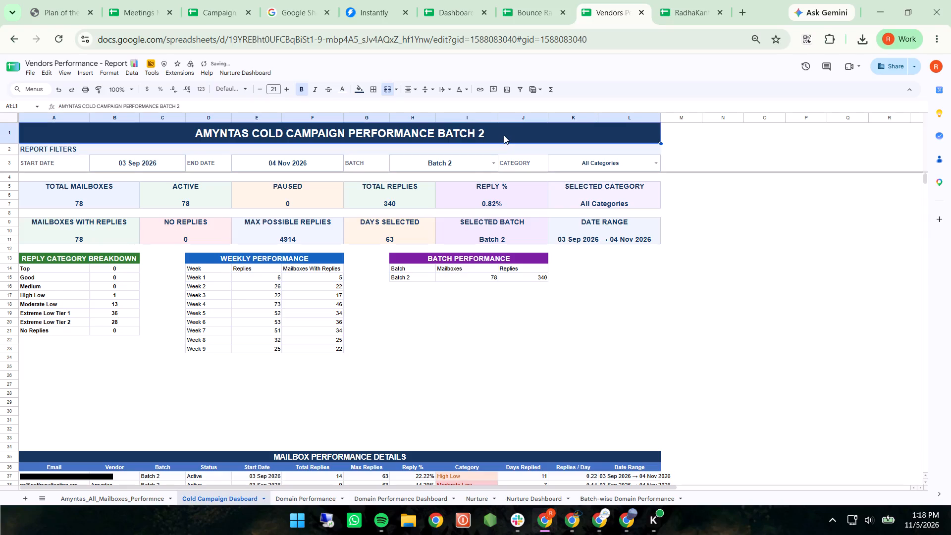
click(358, 93)
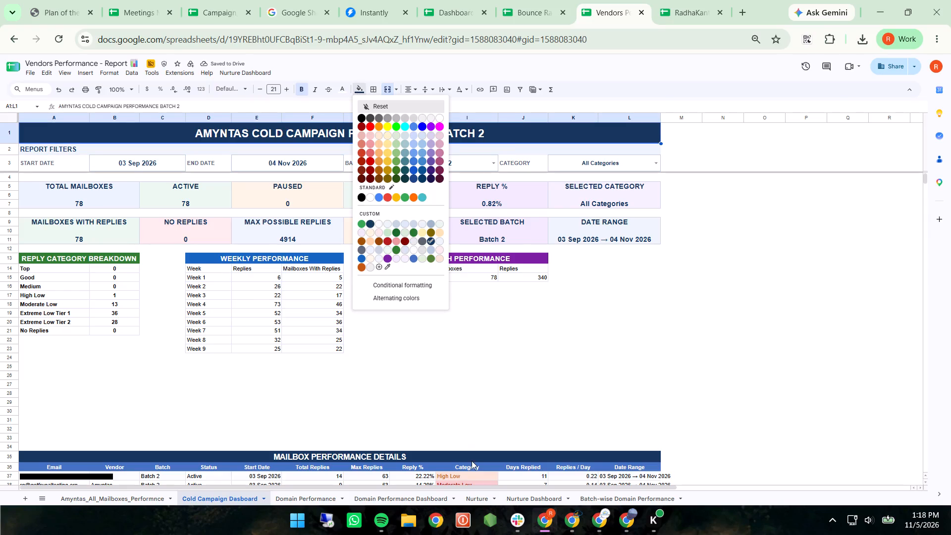
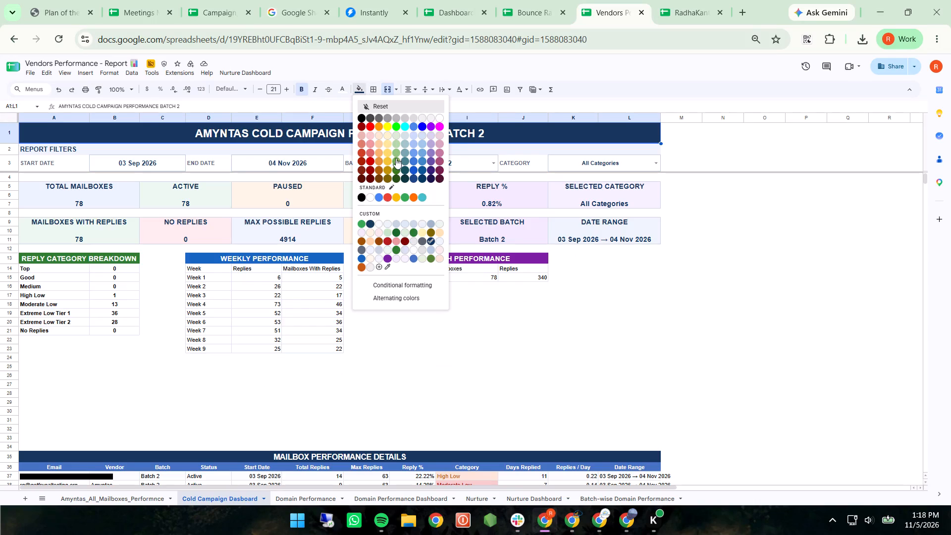
Fill the dashboard title row with dark green.
click(396, 169)
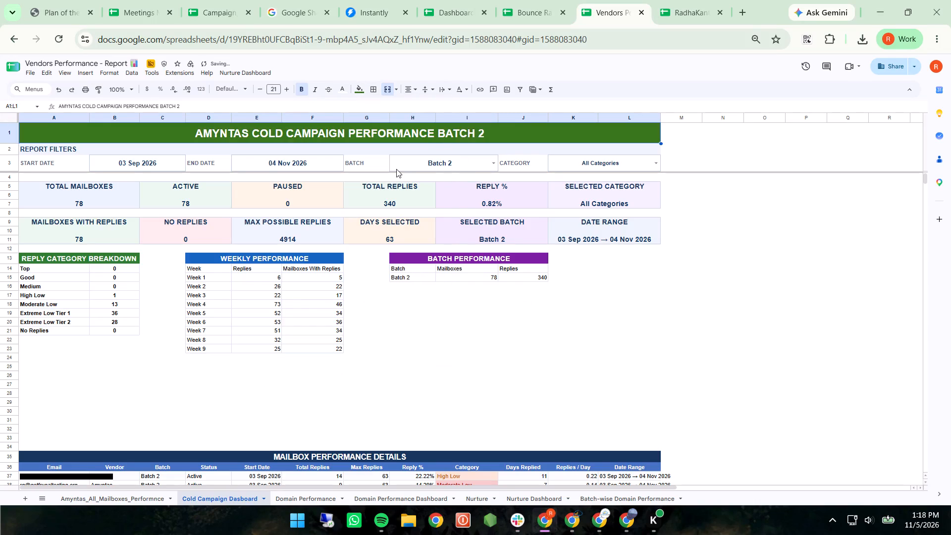
click(733, 278)
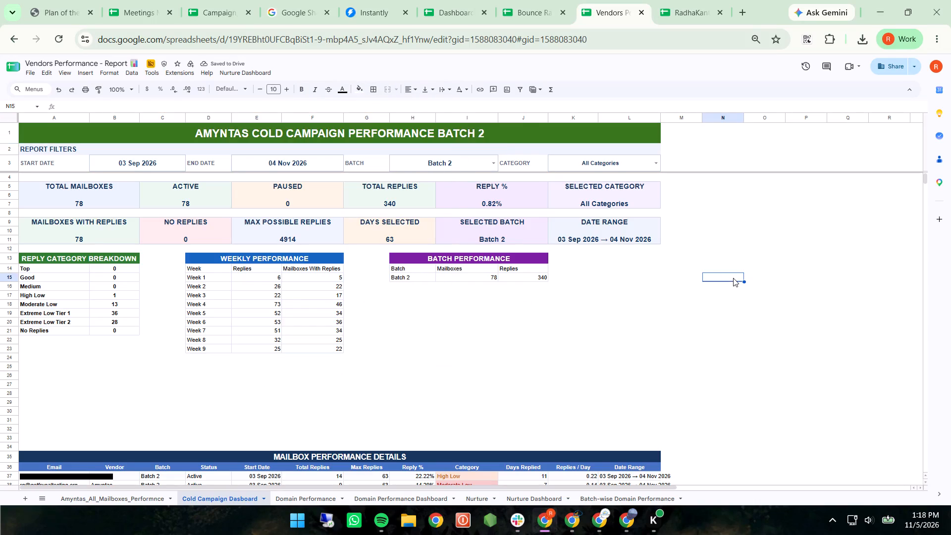
Centre-align the dashboard contents horizontally from the title row down through the Week 9 row, range A1:L23.
click(450, 136)
key(shift+Down)
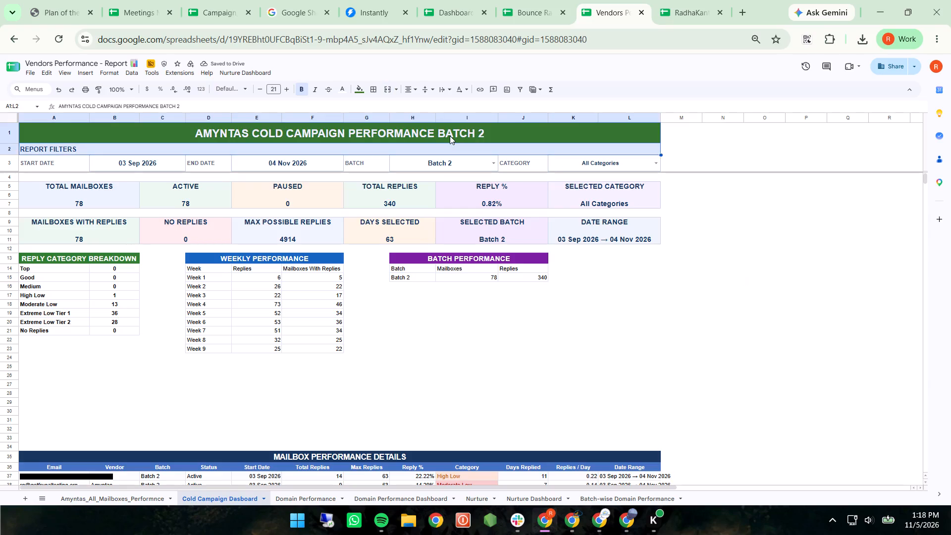
key(shift+Down)
key(shift+Down)
key(shift+Down)
key(shift+Down)
key(shift+Down)
key(shift+Down)
key(shift+Down)
key(shift+Down)
key(shift+Down)
key(shift+Down)
key(shift+Down)
key(shift+Down)
key(shift+Down)
key(shift+Down)
key(shift+Down)
key(shift+Down)
key(shift+Down)
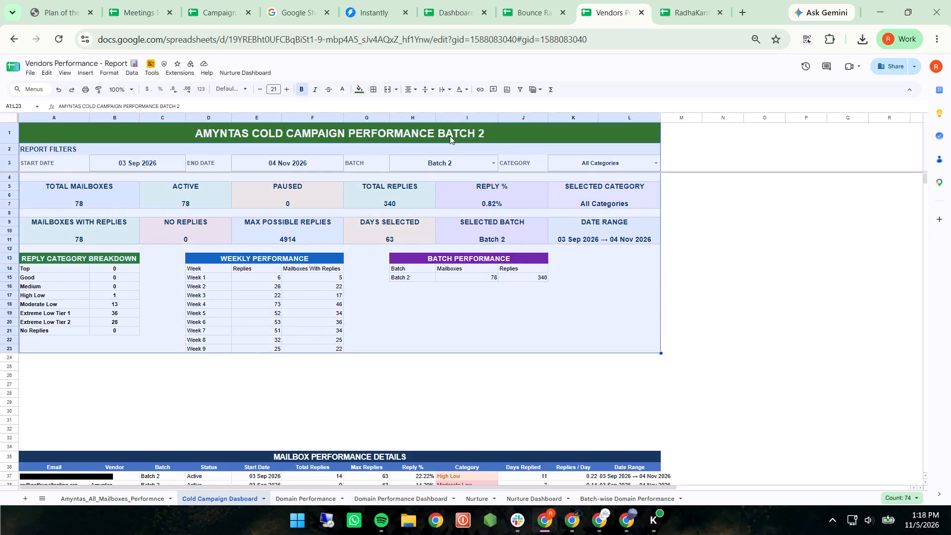
click(410, 88)
click(422, 104)
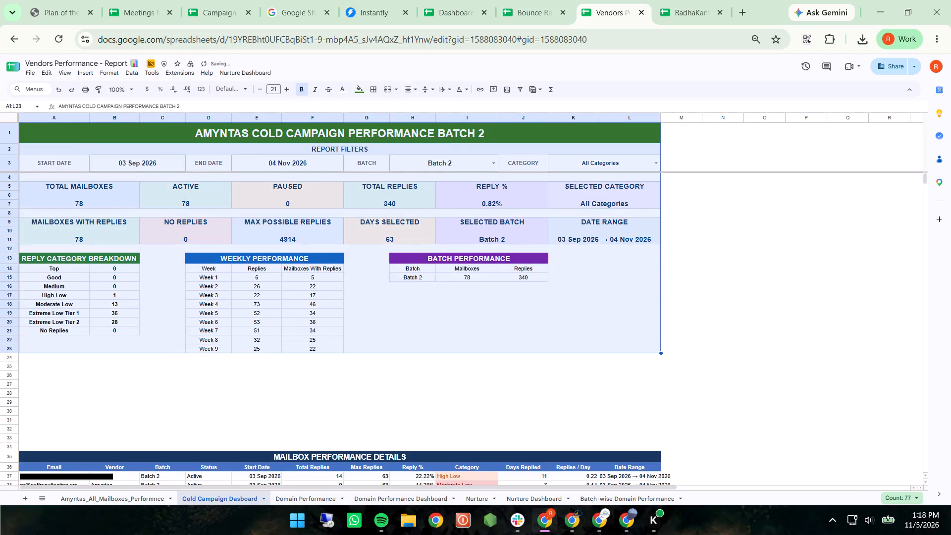
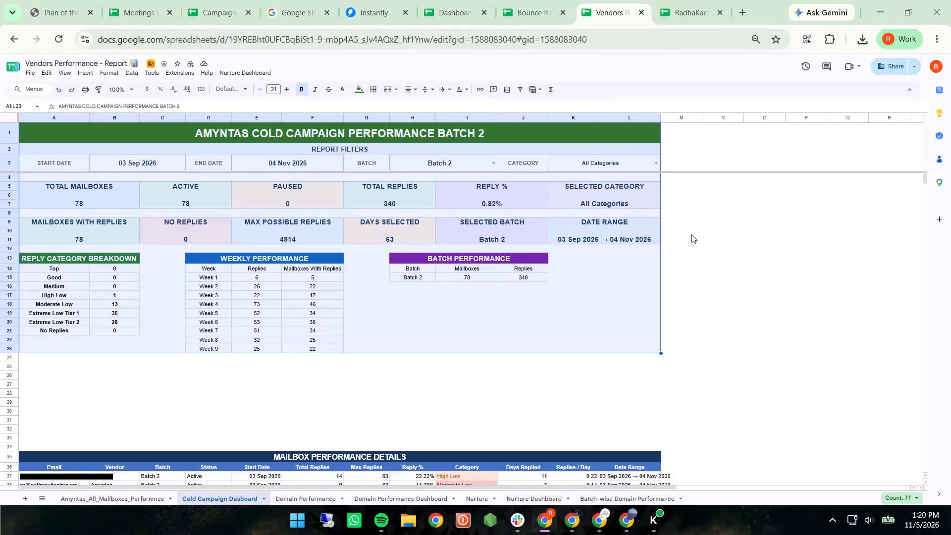
Capture a screenshot of the Batch 2 cold campaign dashboard, cropped from the title row down through the Week 9 row.
click(715, 263)
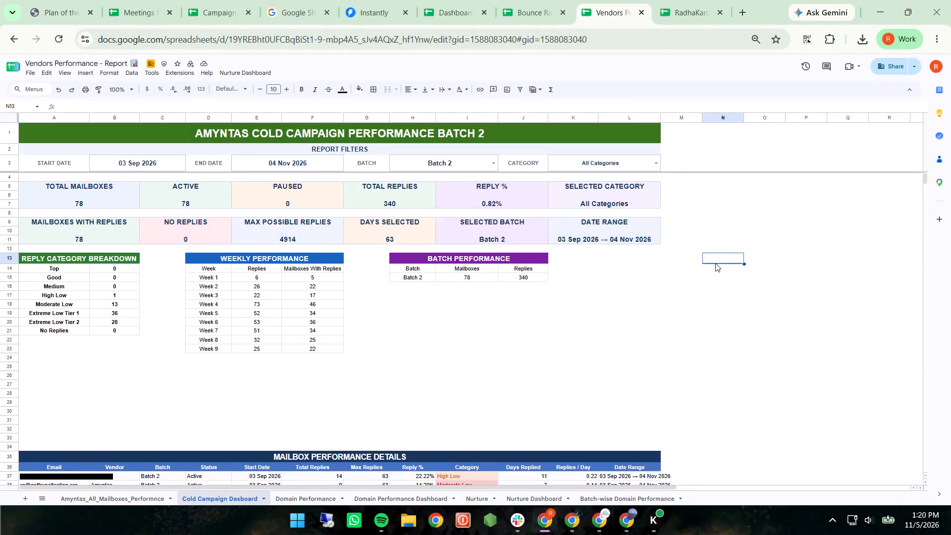
key(shift+super+s)
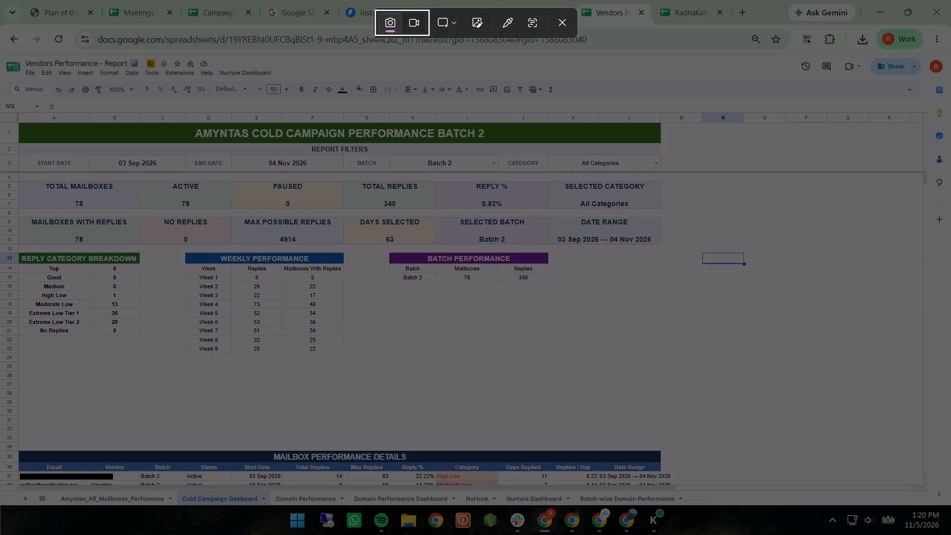
key(shift+super+s)
drag(18, 123, 662, 365)
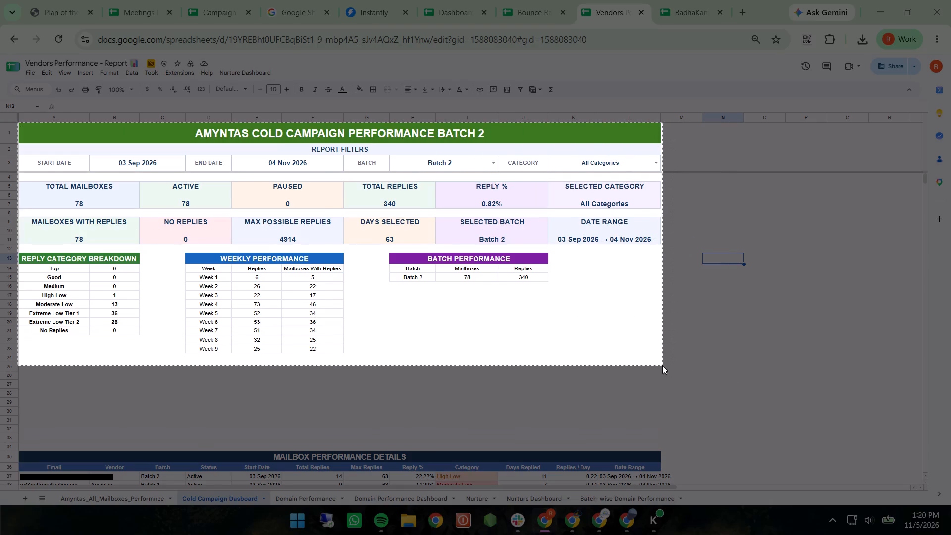
drag(662, 365, 659, 354)
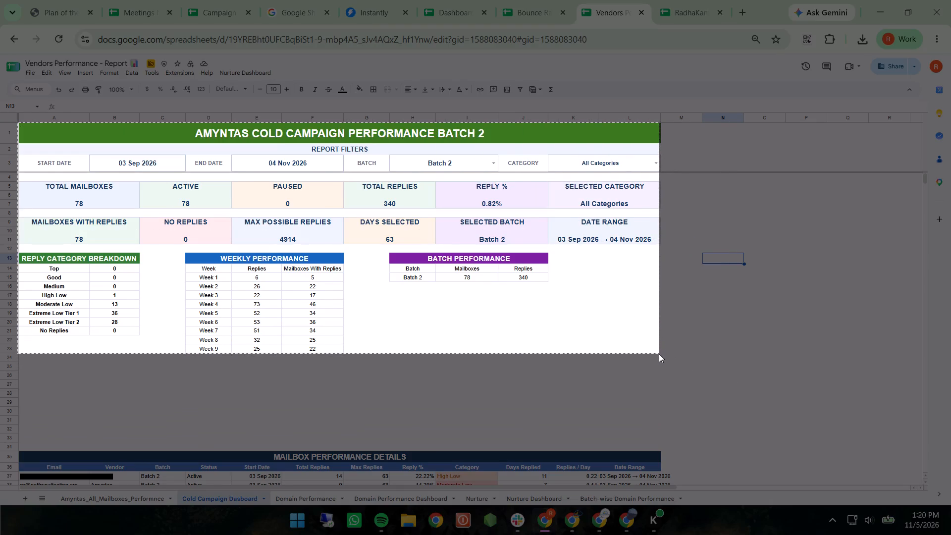
drag(659, 354, 662, 353)
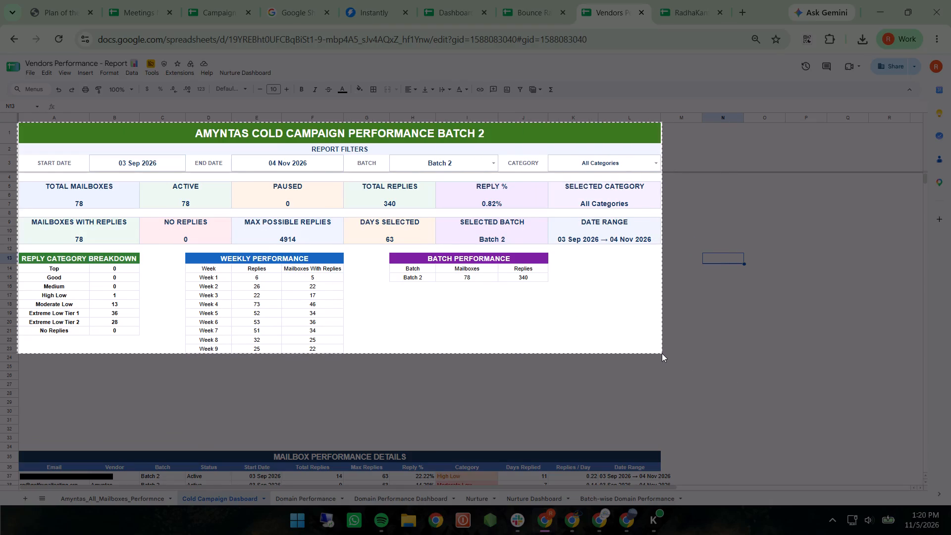
drag(662, 353, 662, 355)
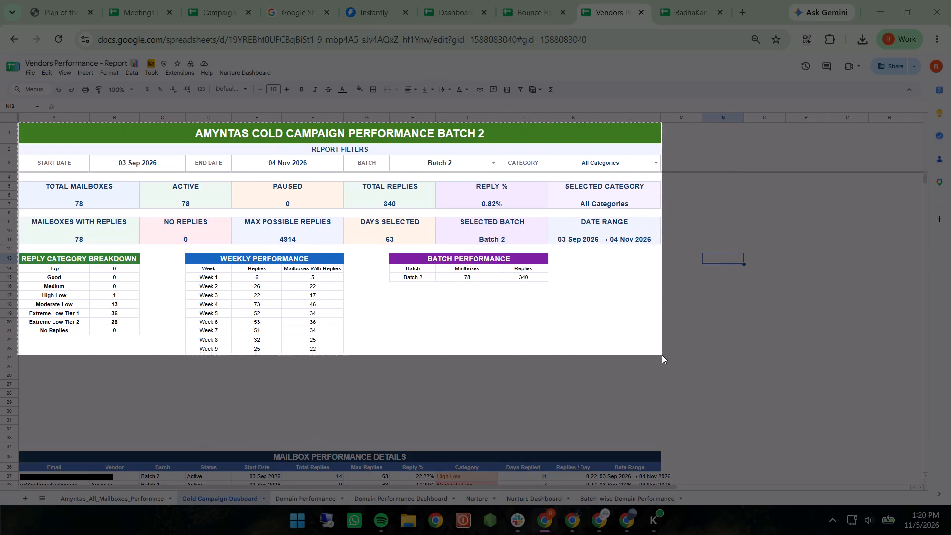
drag(662, 355, 663, 355)
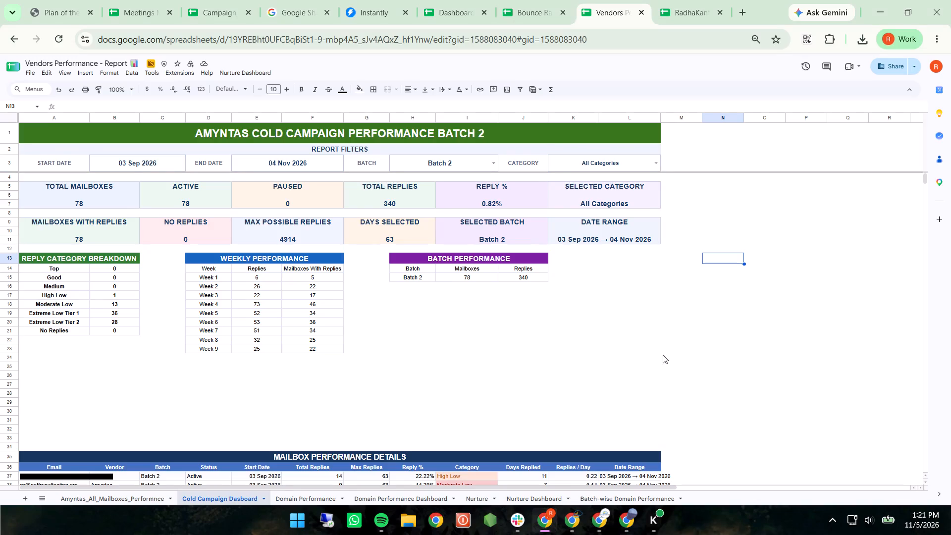
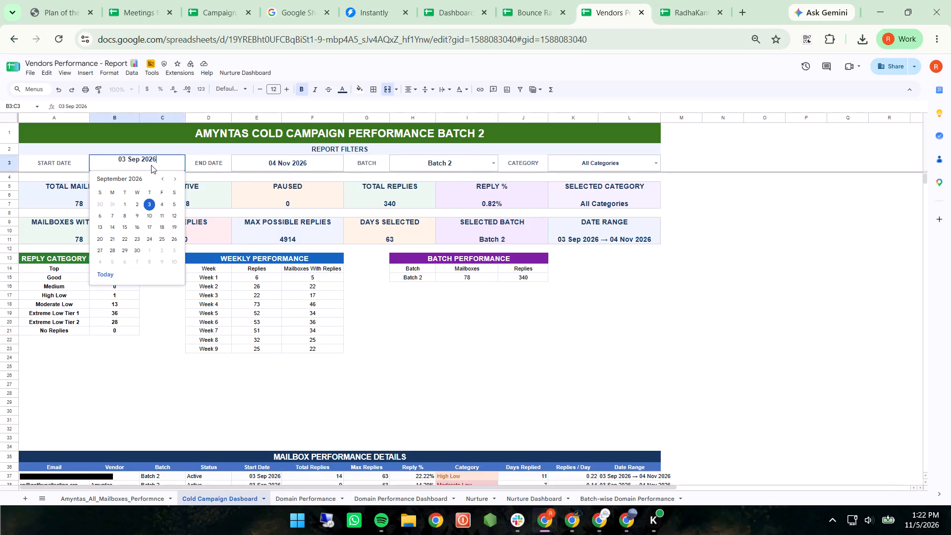
Set the cold campaign dashboard's start date to 09 Sep 2026 and its batch filter to Batch 3.
click(136, 214)
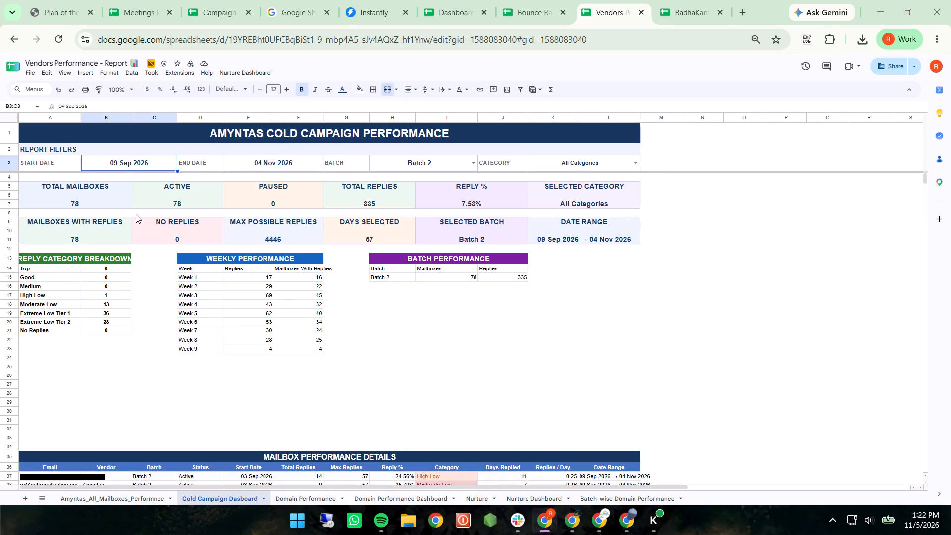
click(473, 164)
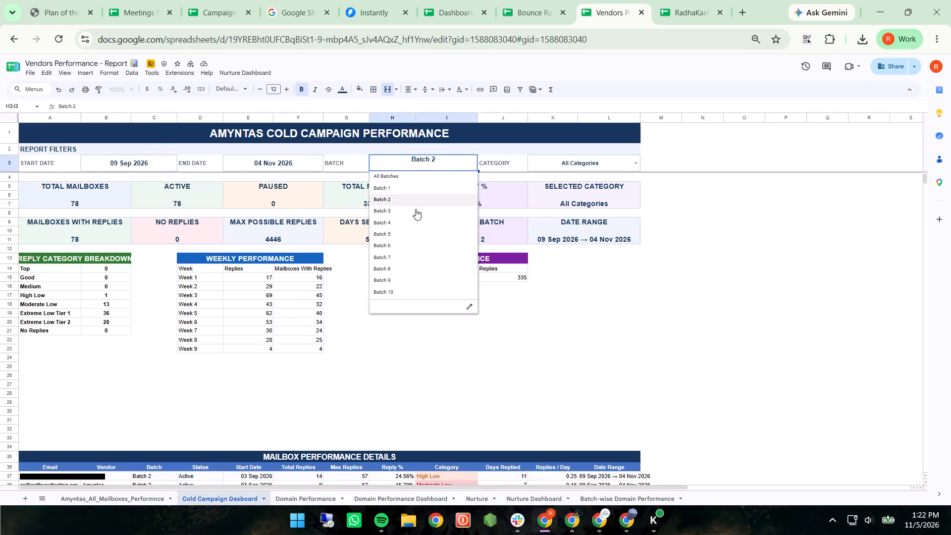
click(400, 211)
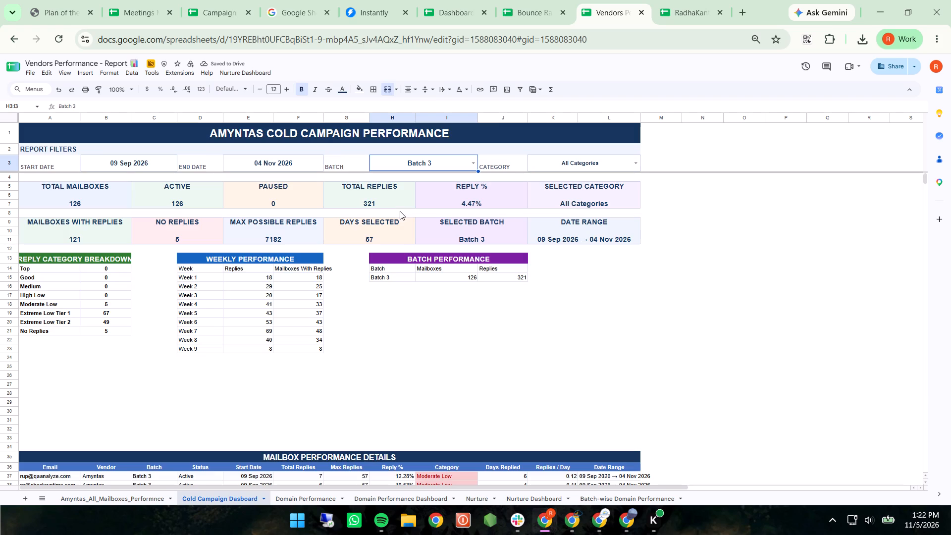
Overwrite the percentage in the Reply % card with 0.58%, keeping the card's heading.
double_click(476, 205)
click(476, 202)
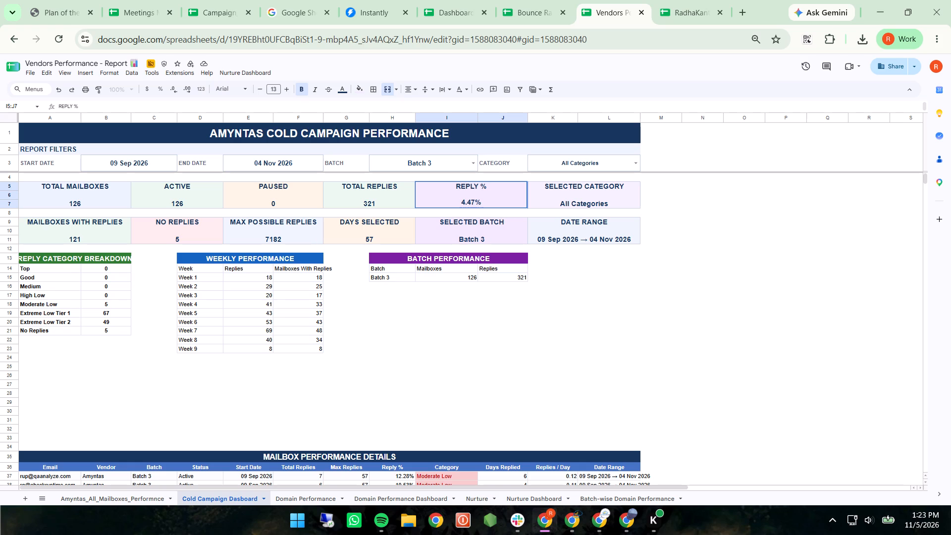
key(BackSpace)
key(BackSpace)
key(BackSpace)
key(BackSpace)
text(0.58)
key(Return)
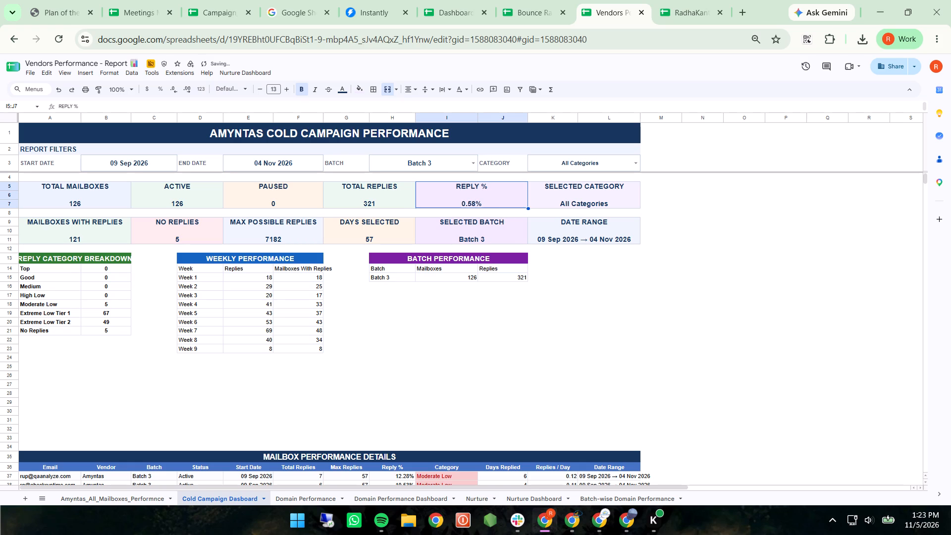
click(720, 253)
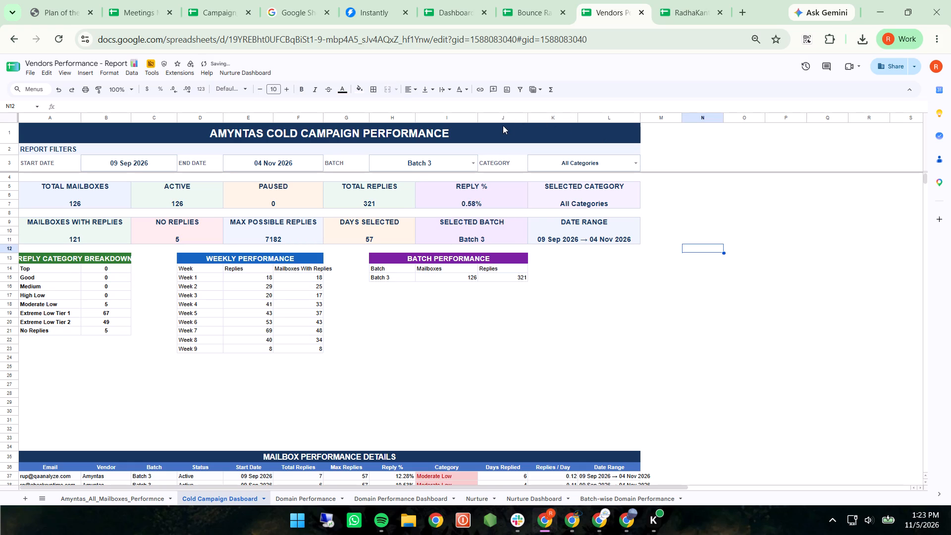
Append "BATCH 3" to the dashboard title AMYNTAS COLD CAMPAIGN PERFORMANCE.
double_click(503, 125)
key(space)
text(BATCH)
key(space)
key(3)
key(Return)
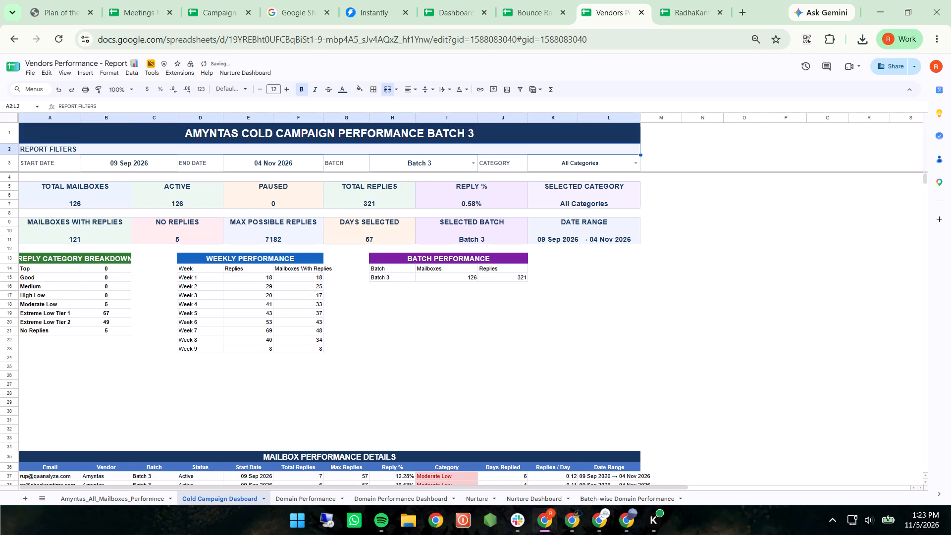
Change the dashboard title row's fill colour to golden yellow.
click(507, 132)
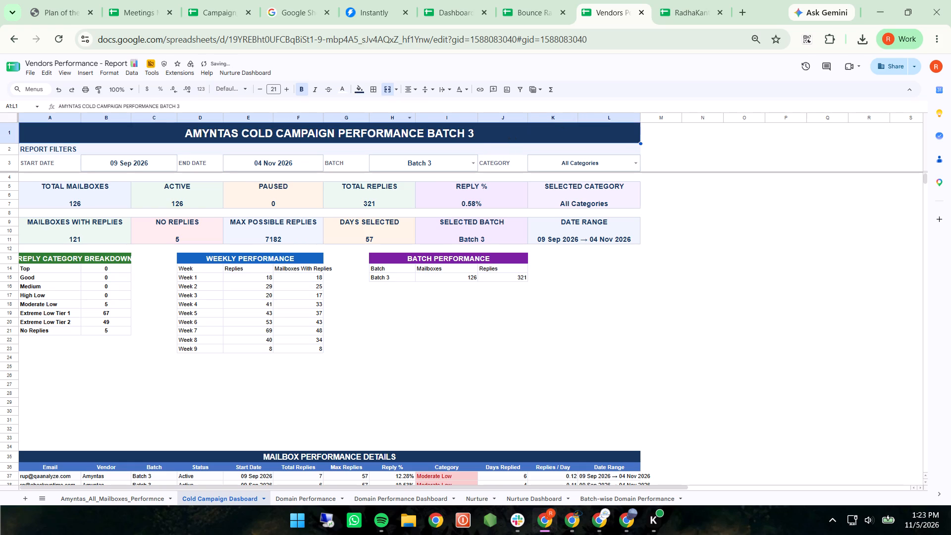
click(355, 88)
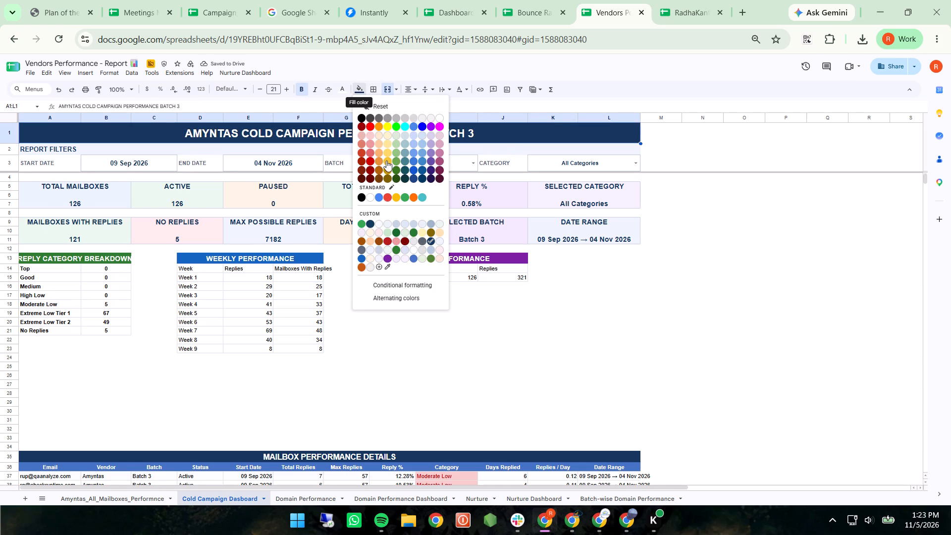
click(389, 162)
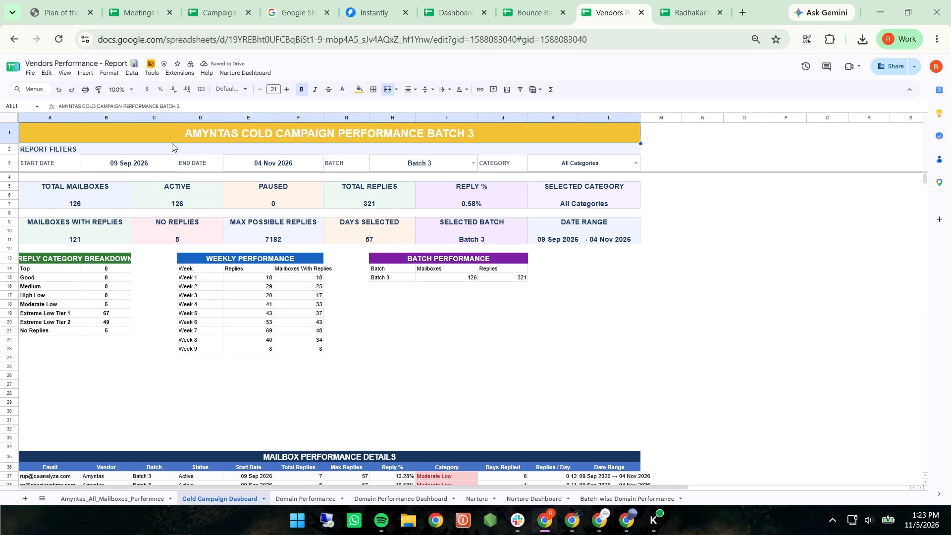
Widen columns B and F slightly to fit the Reply Category Breakdown and Mailboxes With Replies headings.
drag(130, 115, 137, 118)
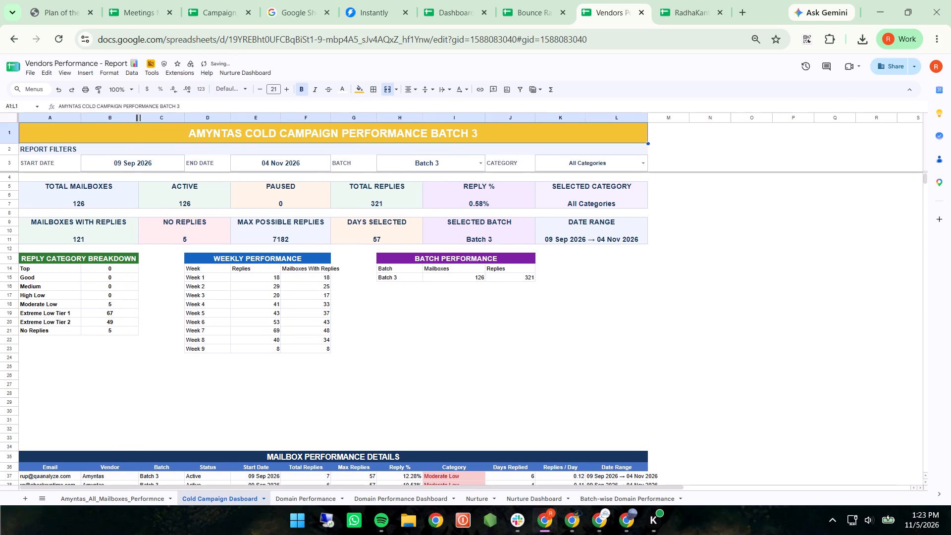
drag(329, 116, 342, 117)
Centre-align the dashboard content horizontally from the title row through the Week 9 row, A1:L23.
click(291, 136)
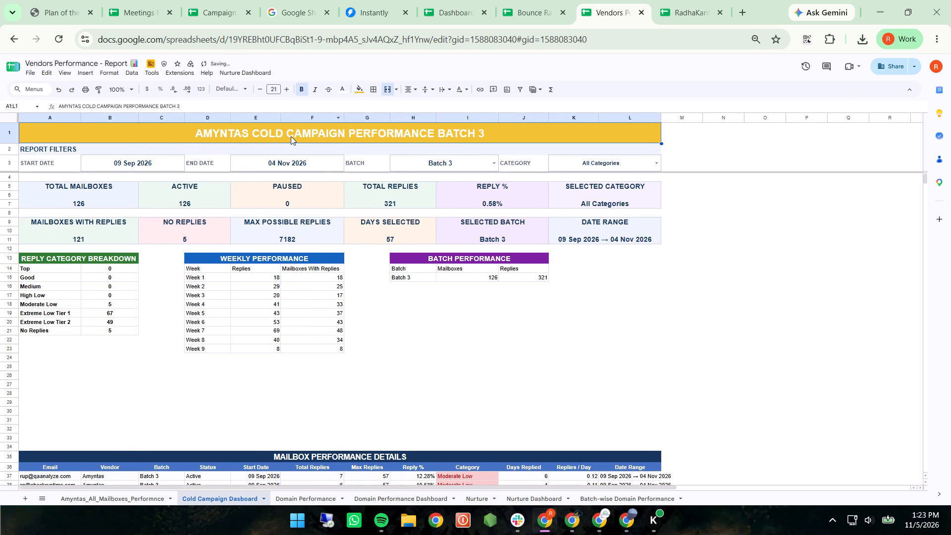
key(shift+Down)
key(shift+Down)
key(shift+Down)
key(shift+Down)
key(shift+Down)
key(shift+Down)
key(shift+Down)
key(shift+Down)
key(shift+Down)
key(shift+Down)
key(shift+Down)
key(shift+Down)
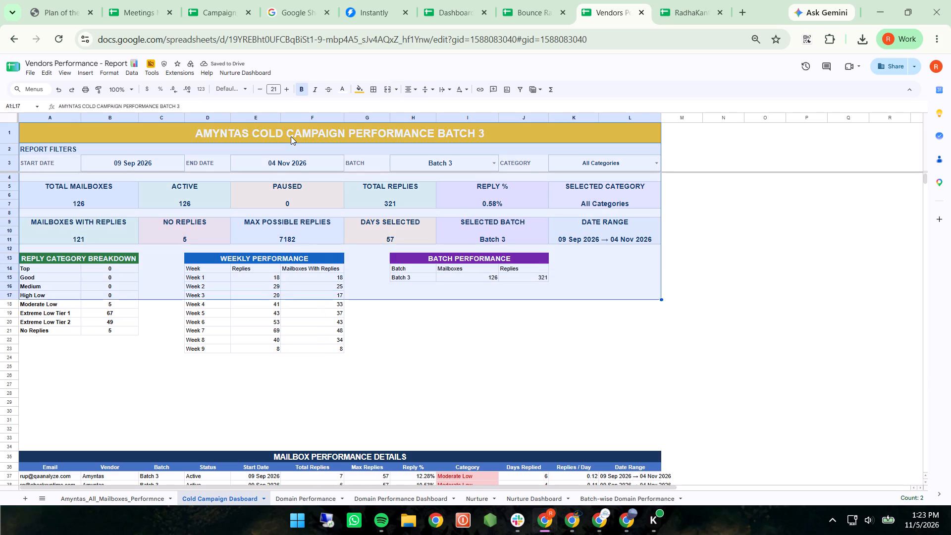
key(shift+Down)
key(shift+Down)
key(shift+Down)
key(shift+Down)
key(shift+Down)
key(shift+Down)
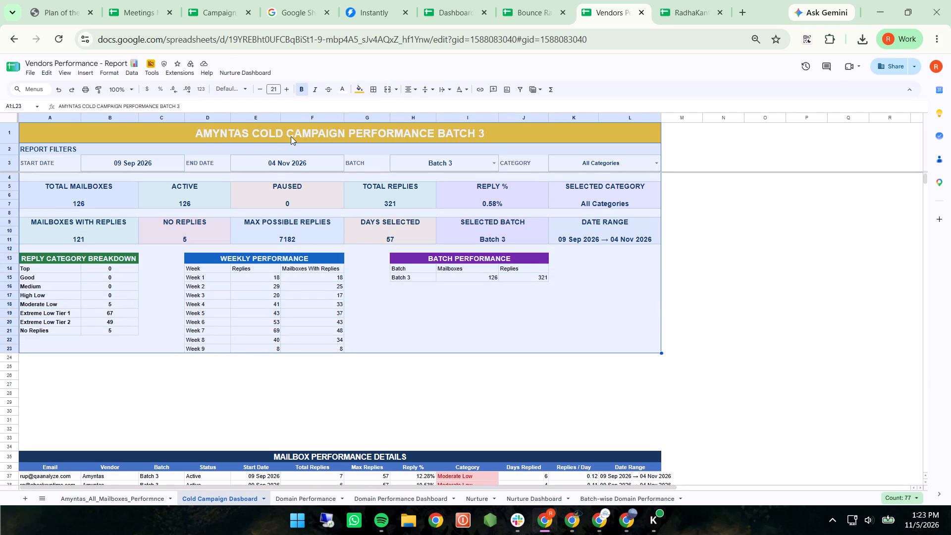
drag(406, 89, 422, 105)
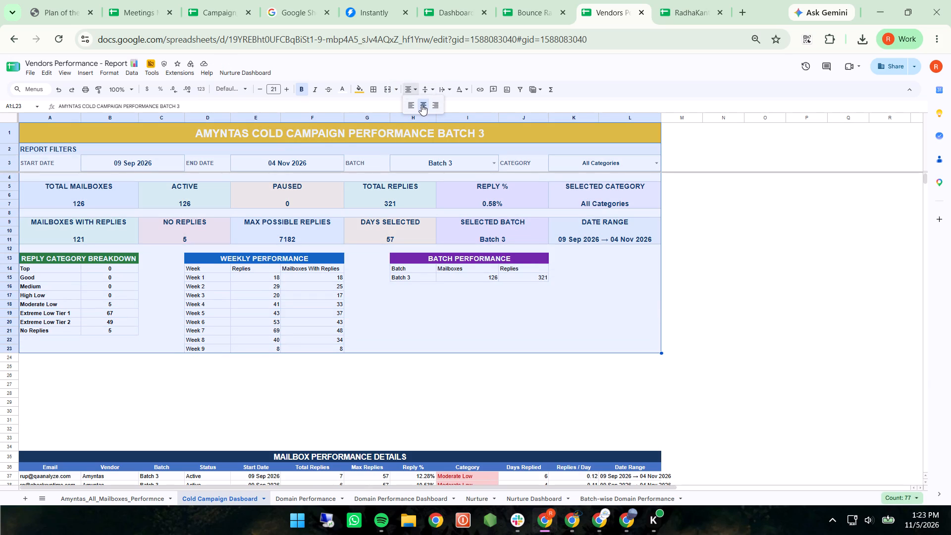
click(422, 105)
click(755, 253)
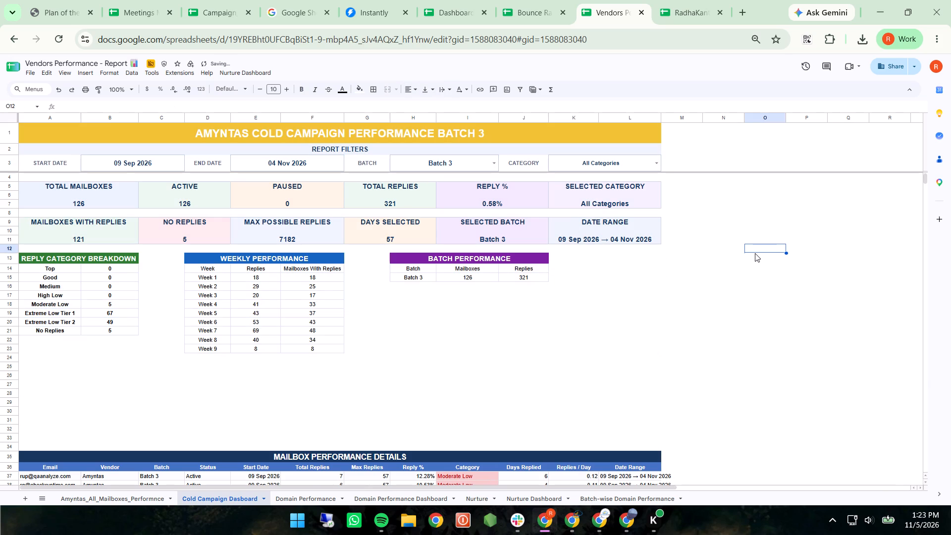
Capture a screenshot of the Batch 3 cold campaign dashboard, cropped from the title row down through the Week 9 row.
key(shift+super+s)
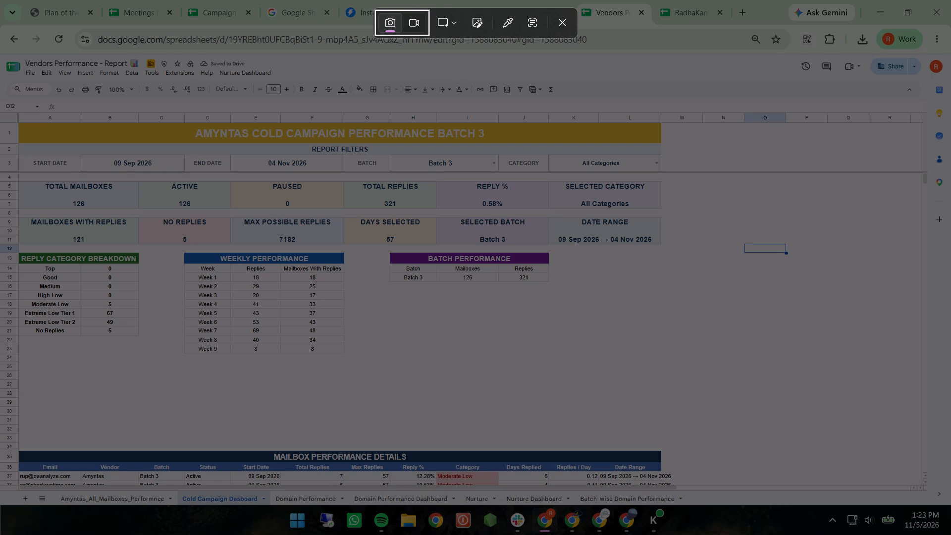
drag(18, 121, 660, 384)
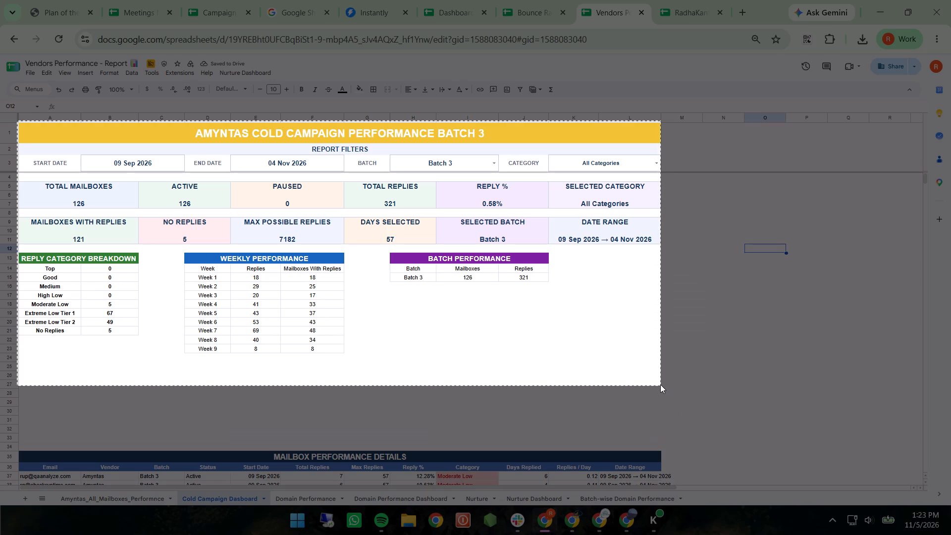
drag(660, 384, 664, 355)
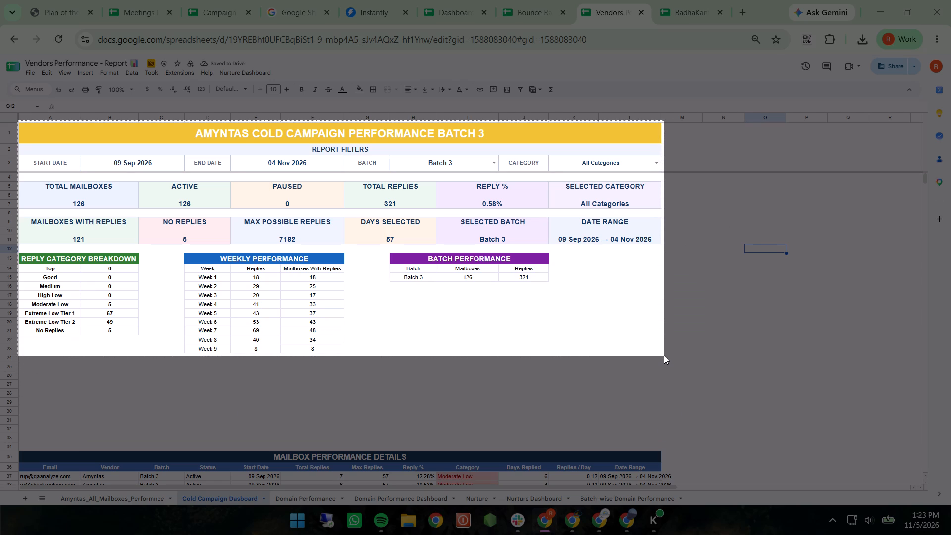
drag(664, 355, 662, 354)
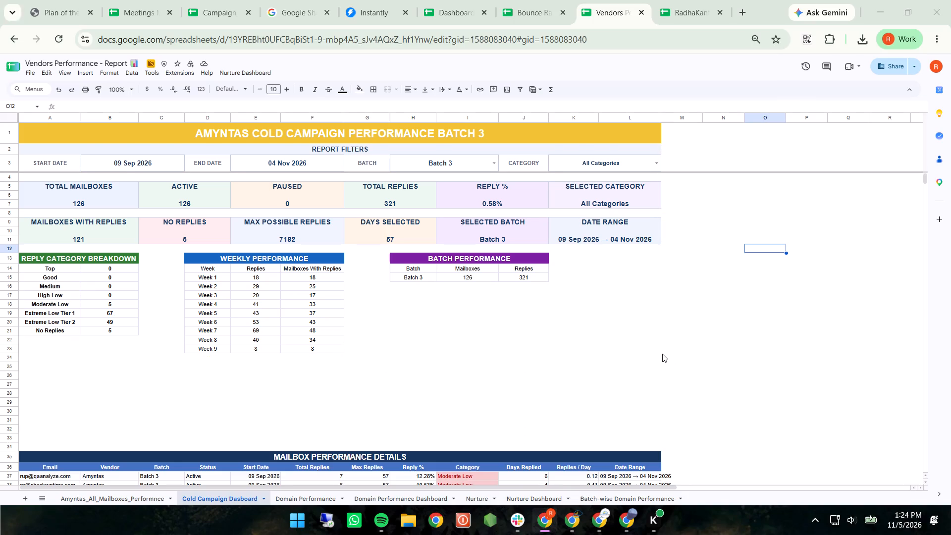
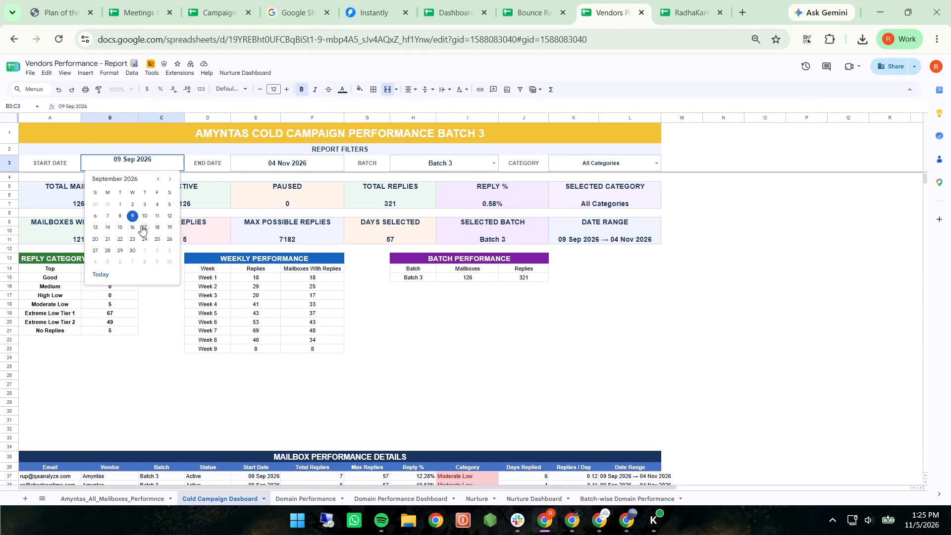
Set the cold campaign dashboard's start date filter to 17 Sep 2026.
click(143, 226)
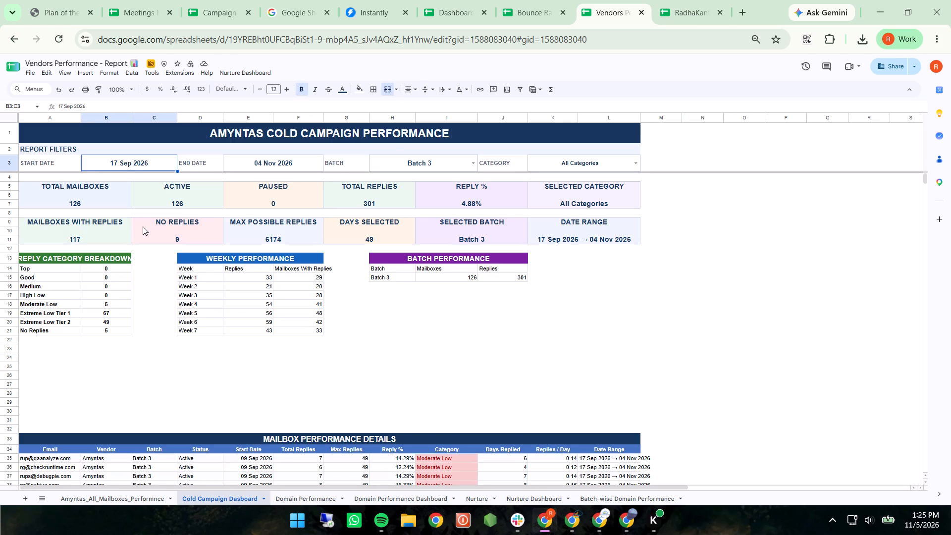
Open the batch filter's list of choices on the cold campaign dashboard.
click(472, 160)
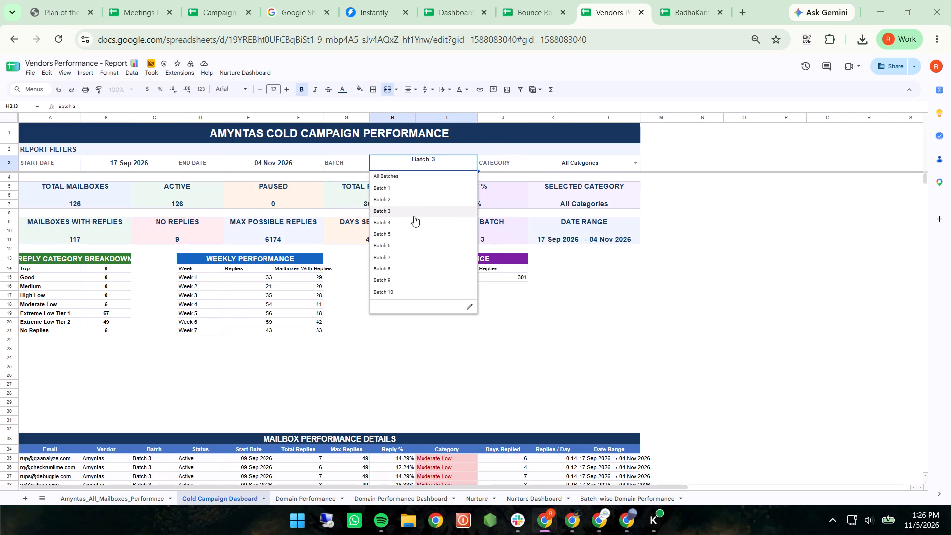
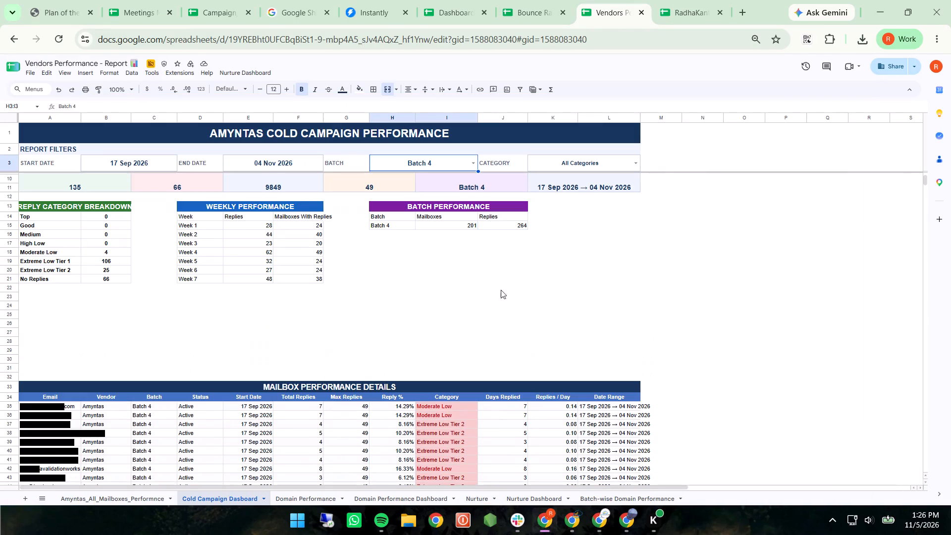
Change the Reply % value on the cold campaign dashboard to 0.65%.
double_click(475, 204)
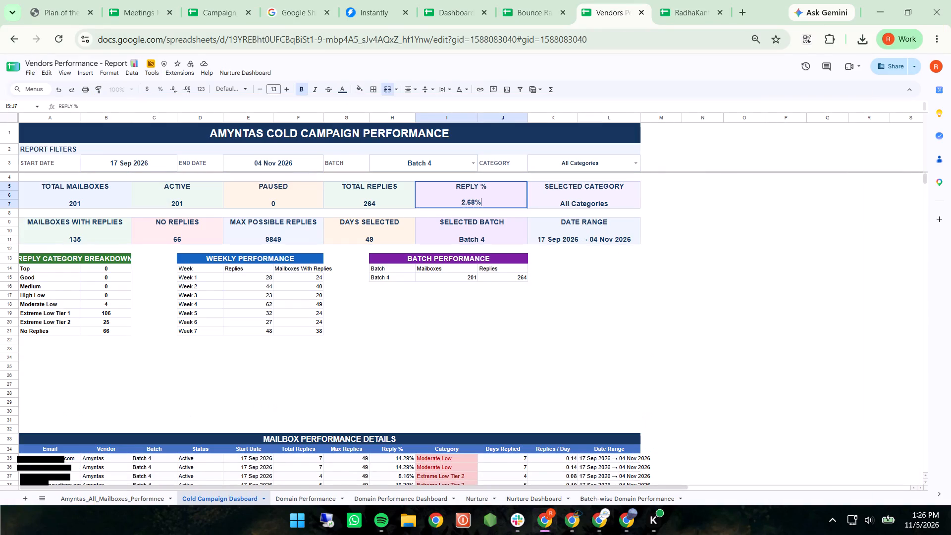
click(475, 203)
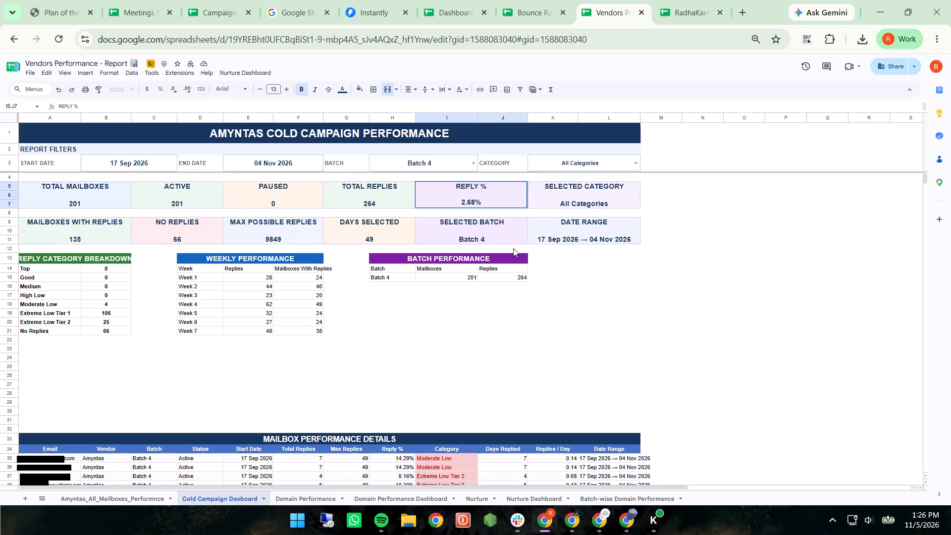
key(BackSpace)
key(BackSpace)
key(BackSpace)
key(BackSpace)
text(0.65)
key(Return)
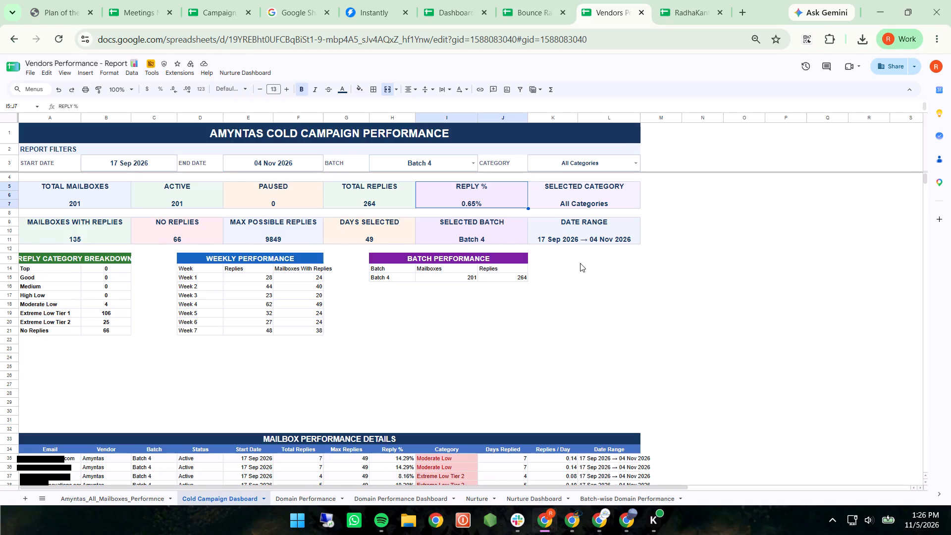
Append BATCH 4 to the dashboard title so it reads AMYNTAS COLD CAMPAIGN PERFORMANCE BATCH 4.
double_click(459, 129)
key(space)
text(BATCH 4)
key(Return)
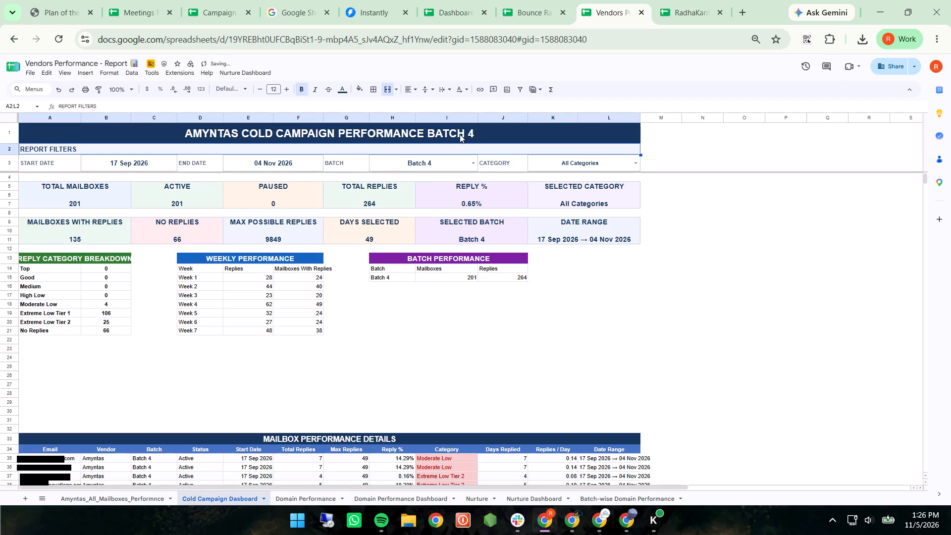
Fill the dashboard's title row with light purple.
click(467, 129)
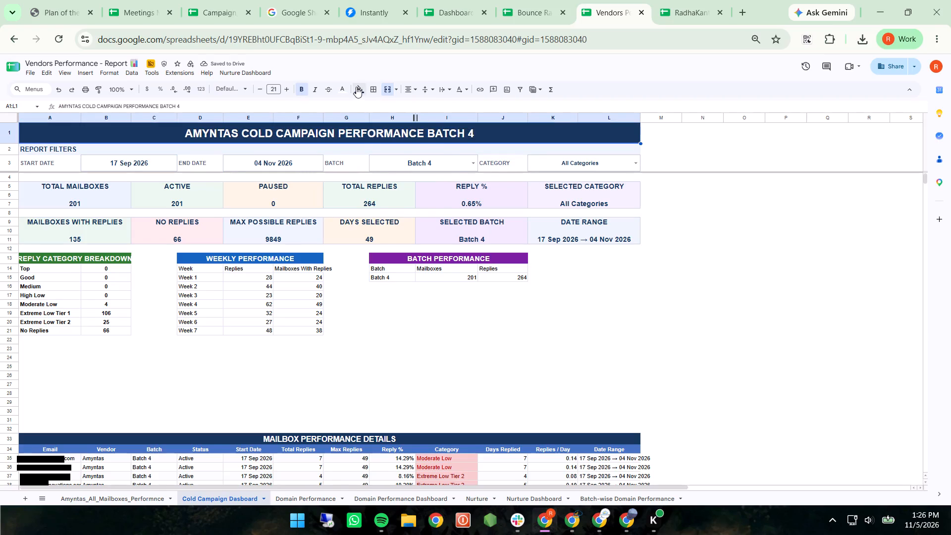
click(356, 87)
click(433, 146)
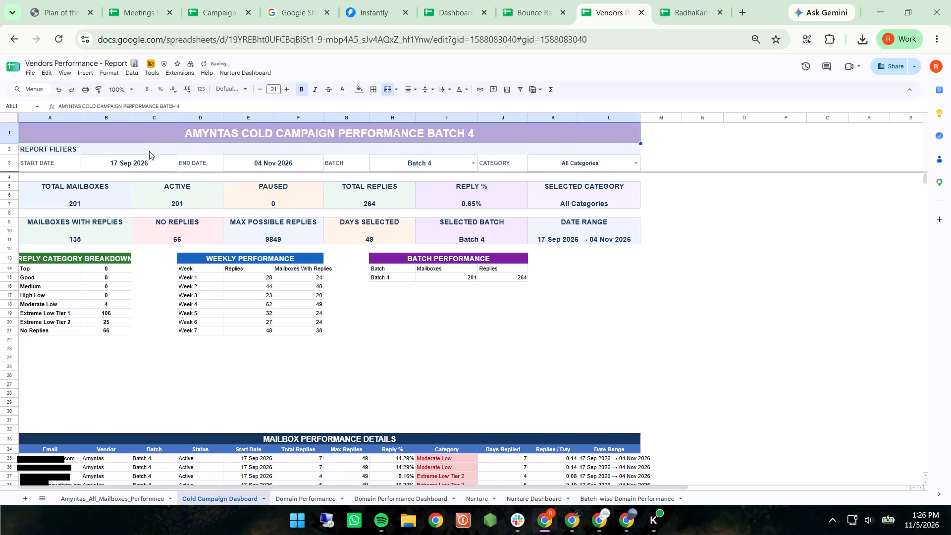
Widen columns B and F so the Reply Category Breakdown and Mailboxes With Replies headings fit.
drag(130, 117, 136, 119)
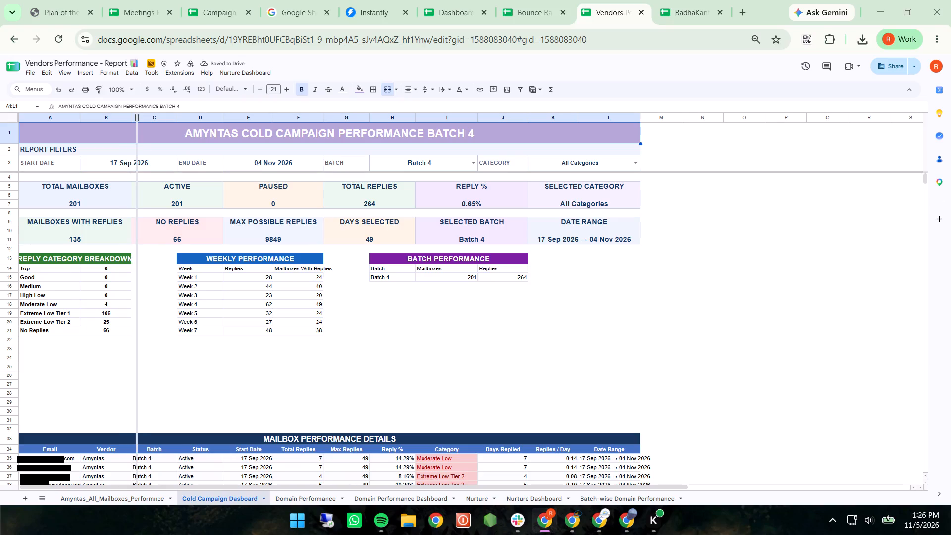
drag(136, 119, 141, 122)
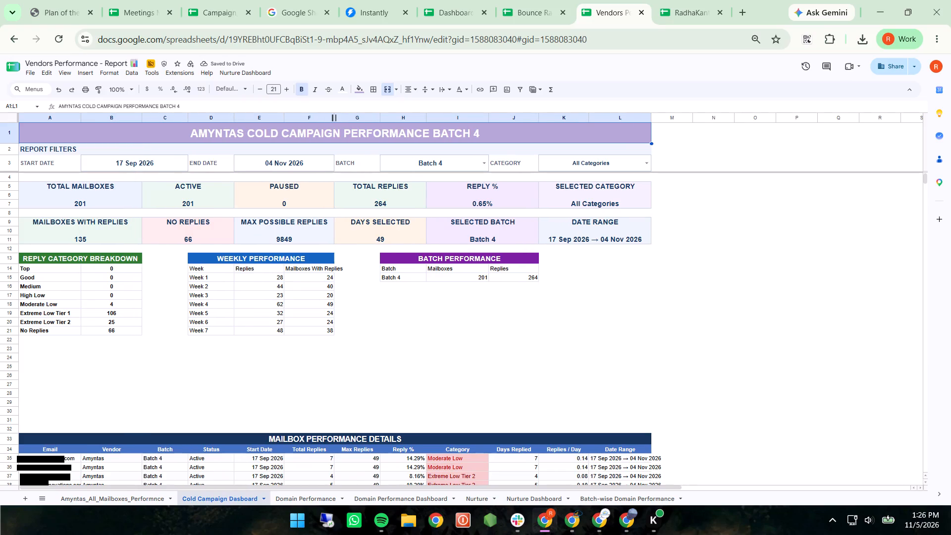
drag(333, 116, 344, 116)
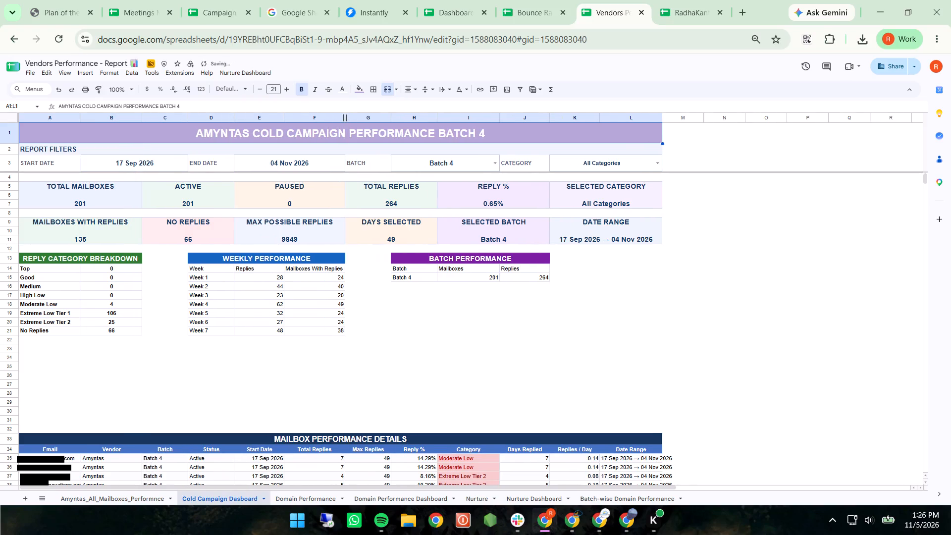
Centre-align the whole dashboard block A1:L21, from the title through the Week 7 row.
click(311, 132)
key(shift+Down)
key(shift+Down)
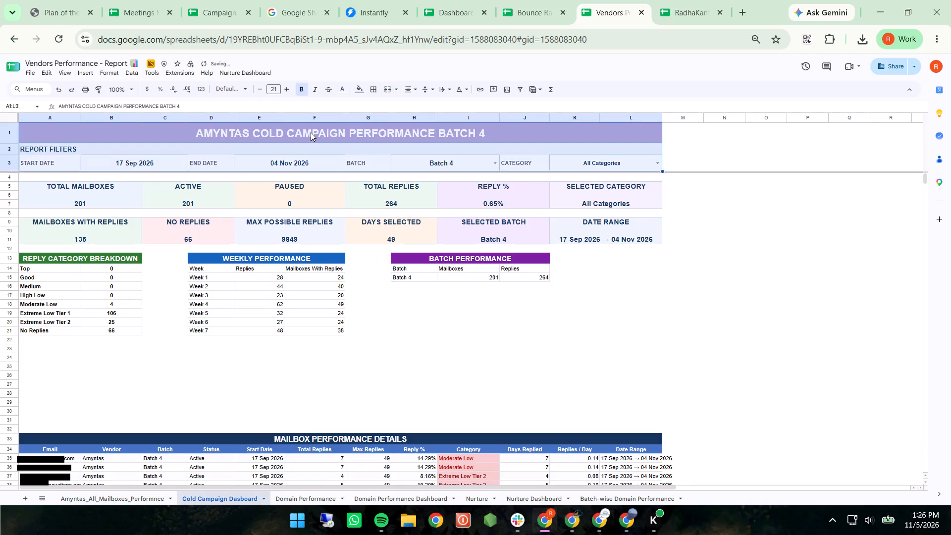
key(shift+Down)
key(shift+Down)
key(shift+Down)
key(shift+Down)
key(shift+Down)
key(shift+Down)
key(shift+Down)
key(shift+Down)
key(shift+Down)
key(shift+Down)
key(shift+Down)
key(shift+Down)
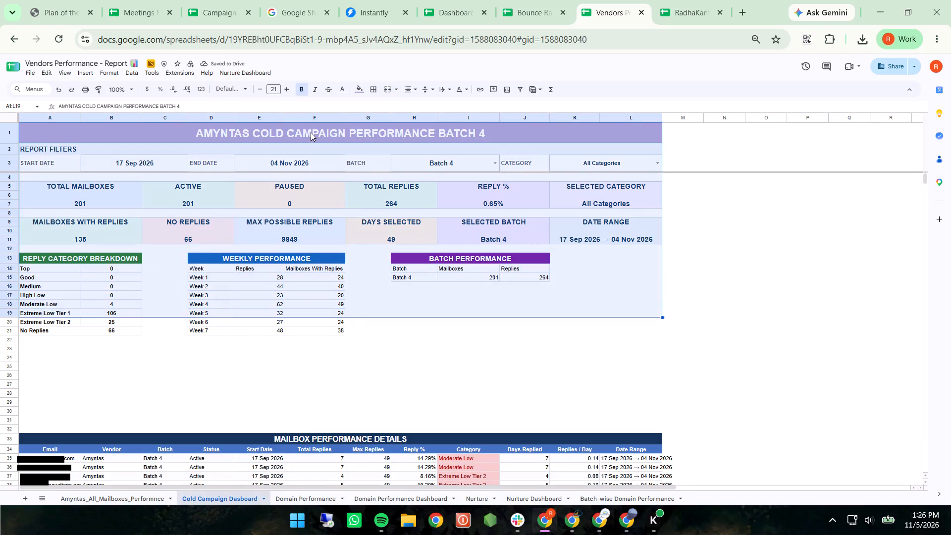
key(shift+Down)
key(shift+Down)
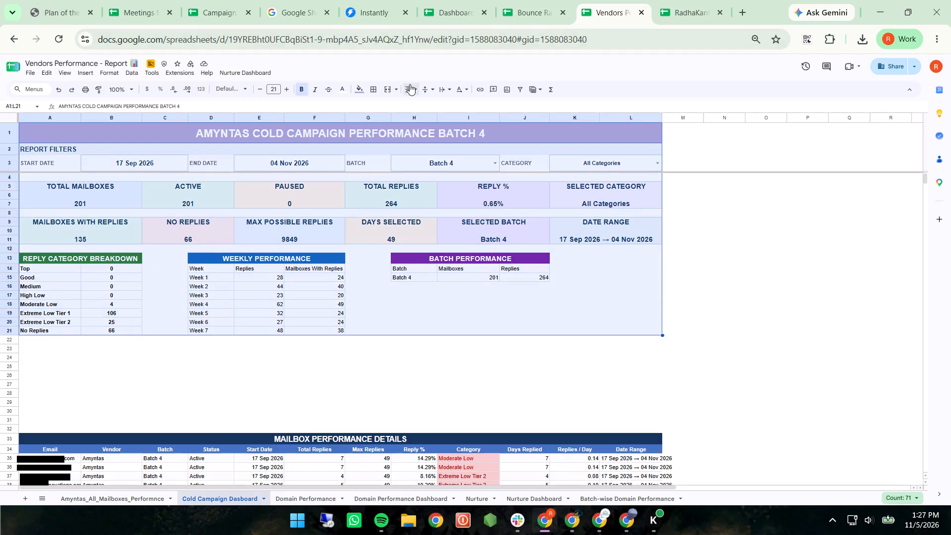
click(409, 87)
click(423, 104)
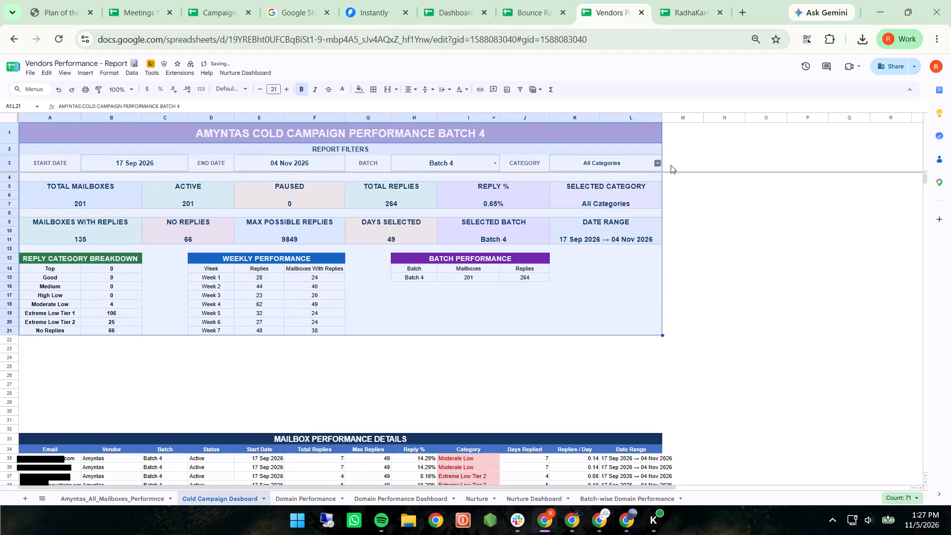
Capture a screenshot of the Batch 4 dashboard from the title row through row 21, columns A to L.
click(732, 253)
key(shift+super+s)
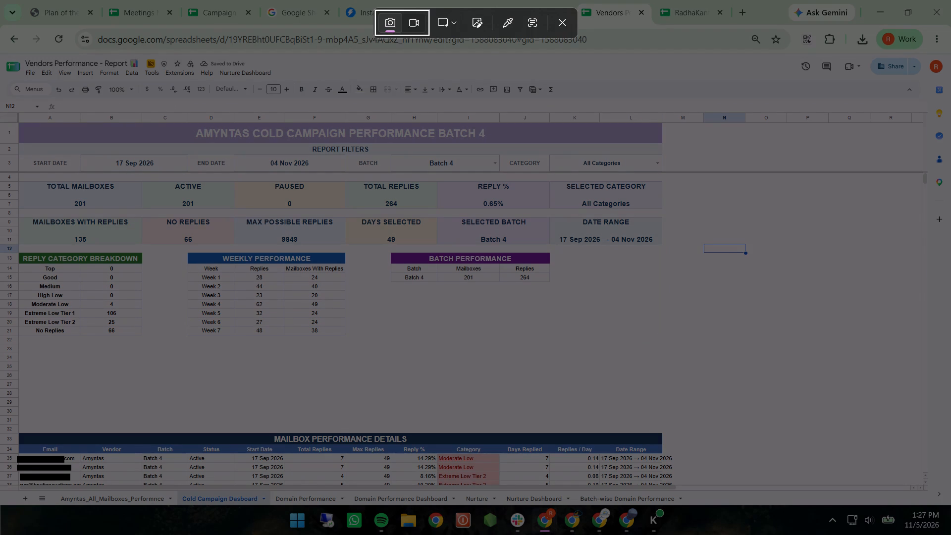
drag(17, 122, 686, 365)
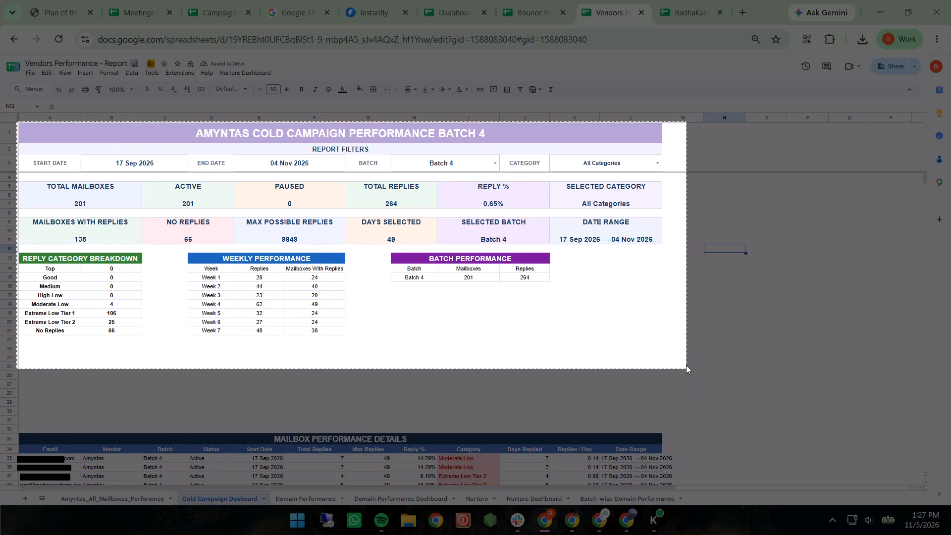
drag(686, 365, 662, 346)
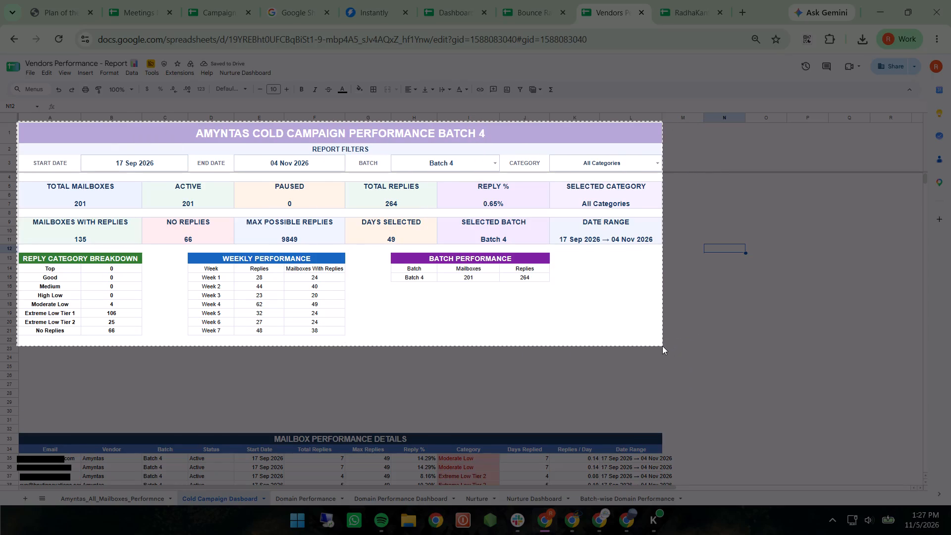
drag(662, 346, 663, 336)
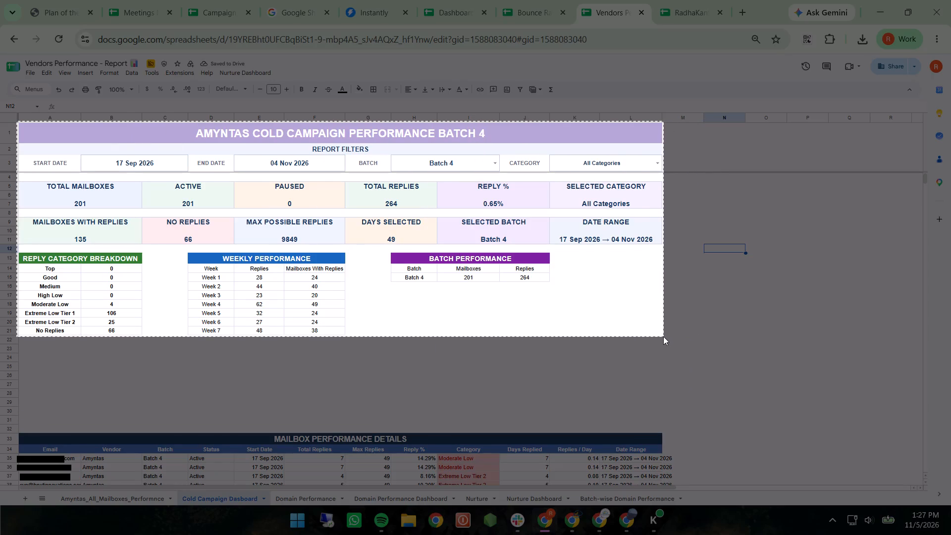
drag(663, 336, 663, 336)
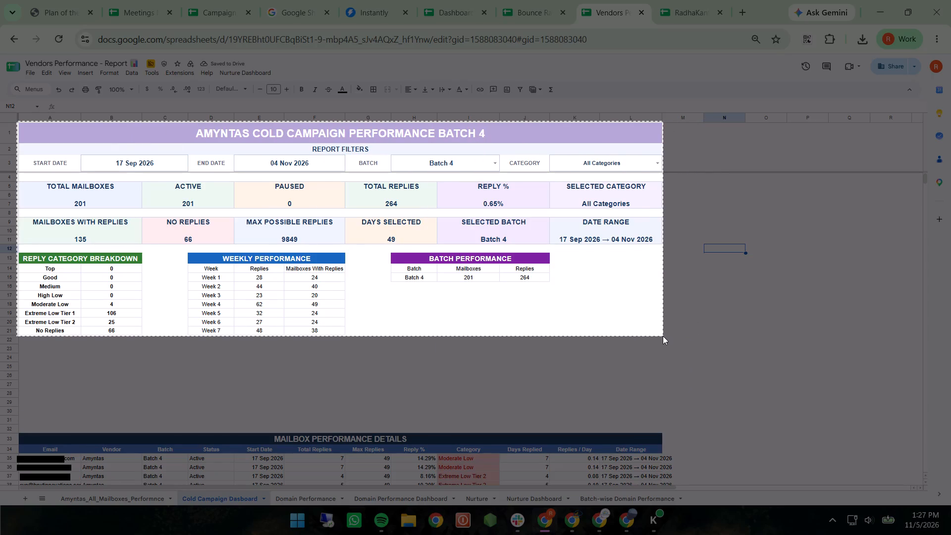
drag(663, 336, 663, 337)
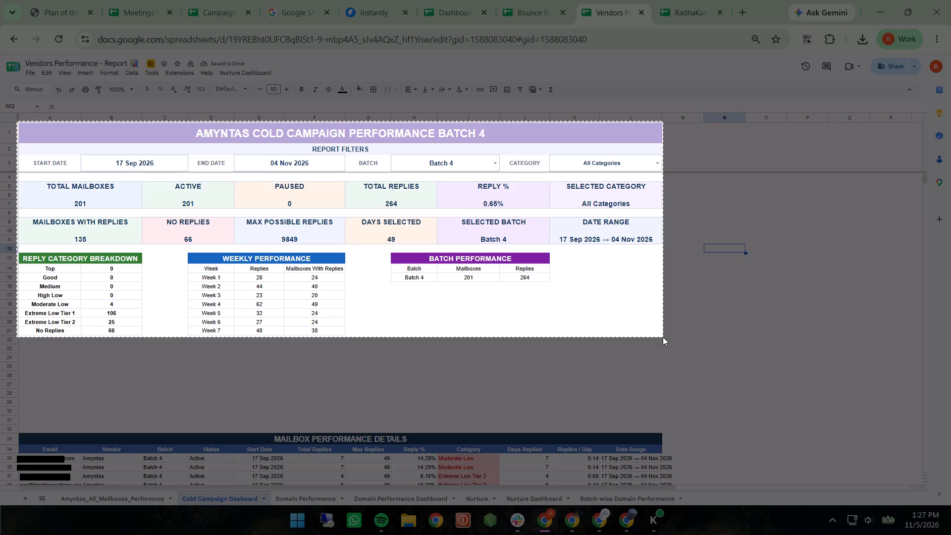
drag(663, 337, 664, 337)
drag(664, 337, 663, 337)
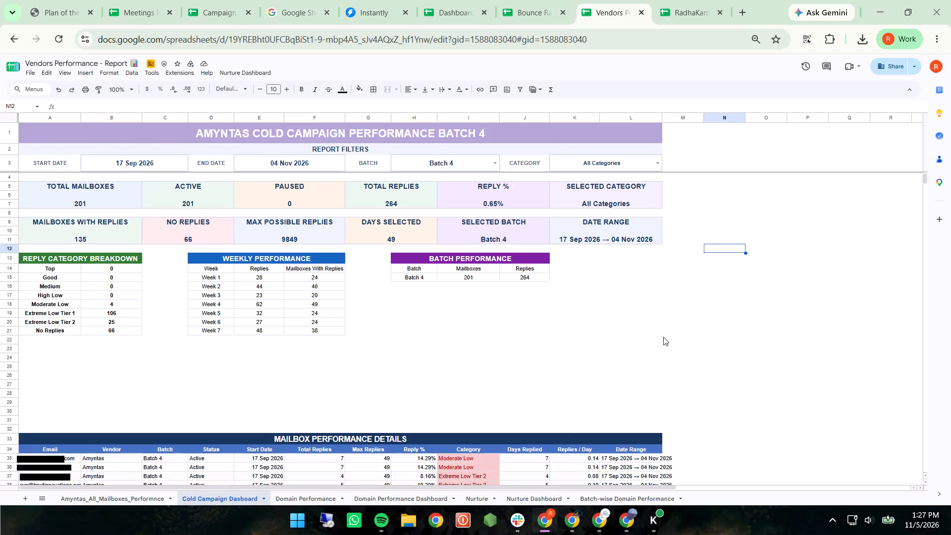
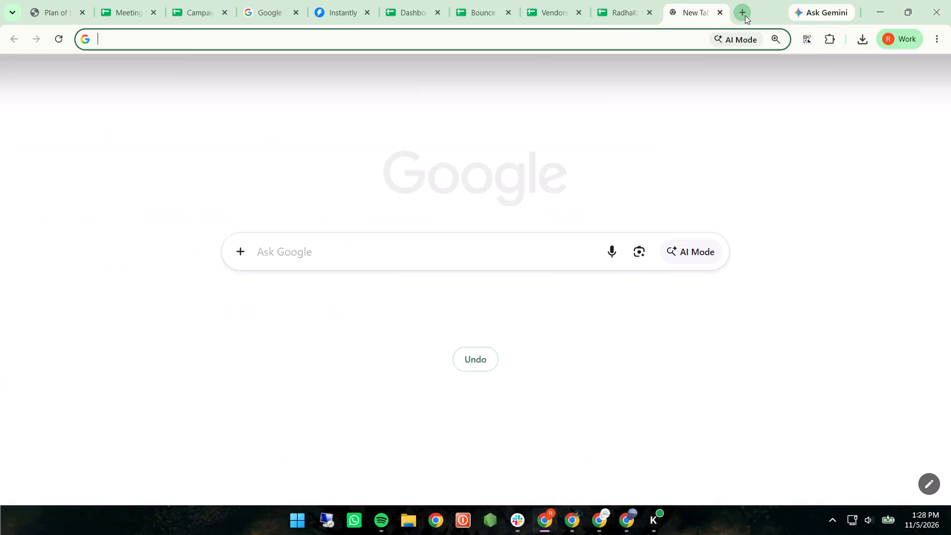
Open the Valid_nn_india_11_500_all_titles spreadsheet from the copied link in the new browser tab.
key(ctrl+v)
key(Return)
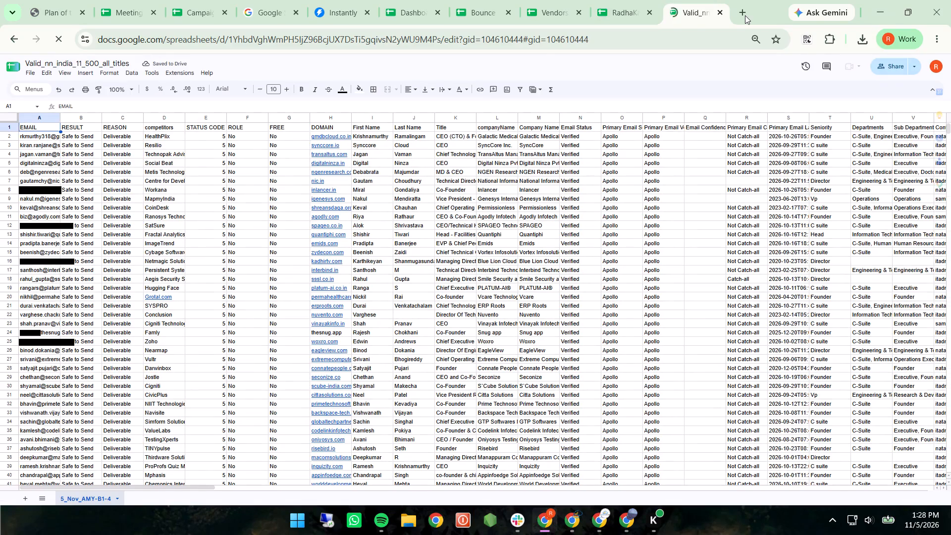
Open the Data Ripping spreadsheet in another new tab and dismiss the signed-in account notice.
click(736, 12)
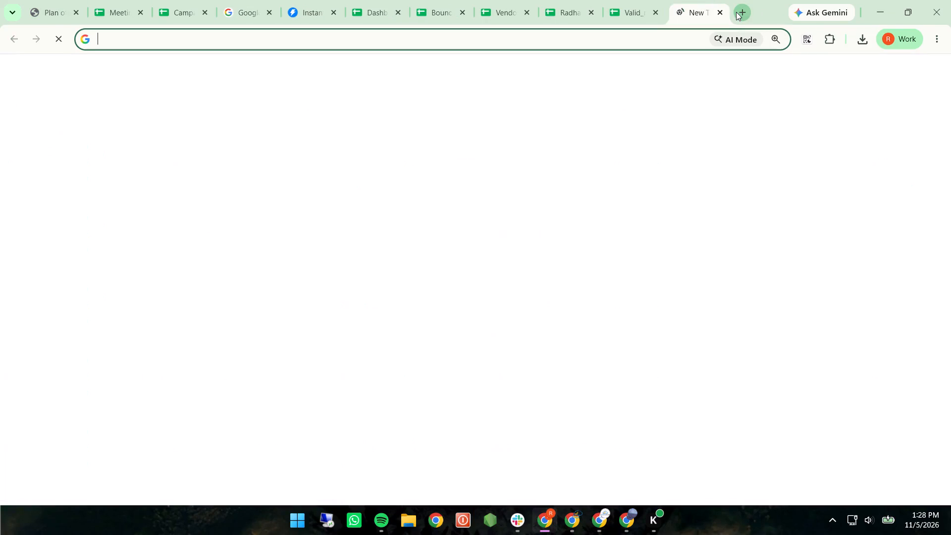
text(data)
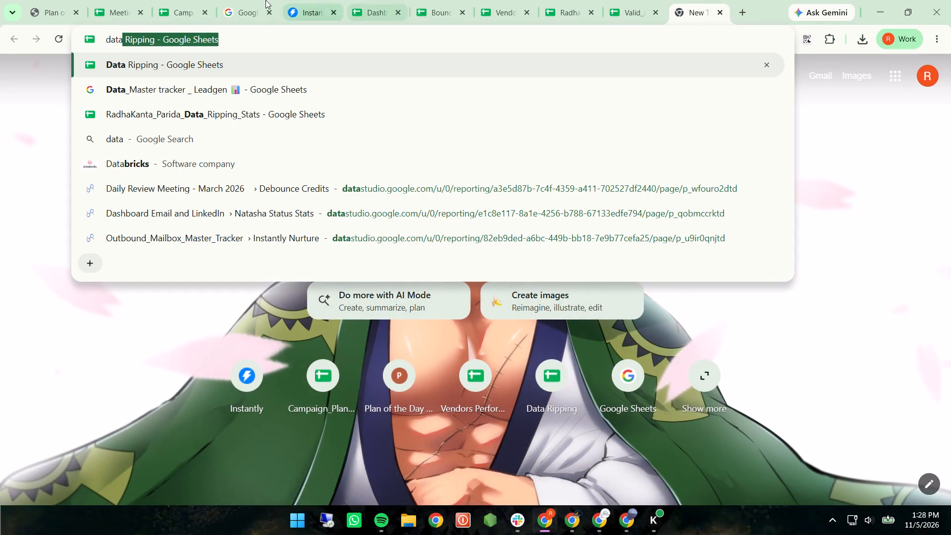
click(177, 66)
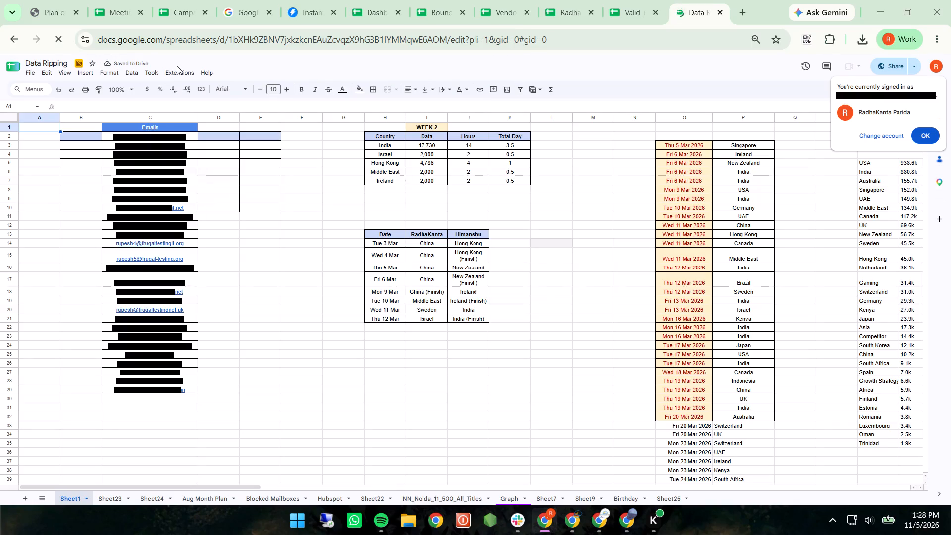
click(910, 132)
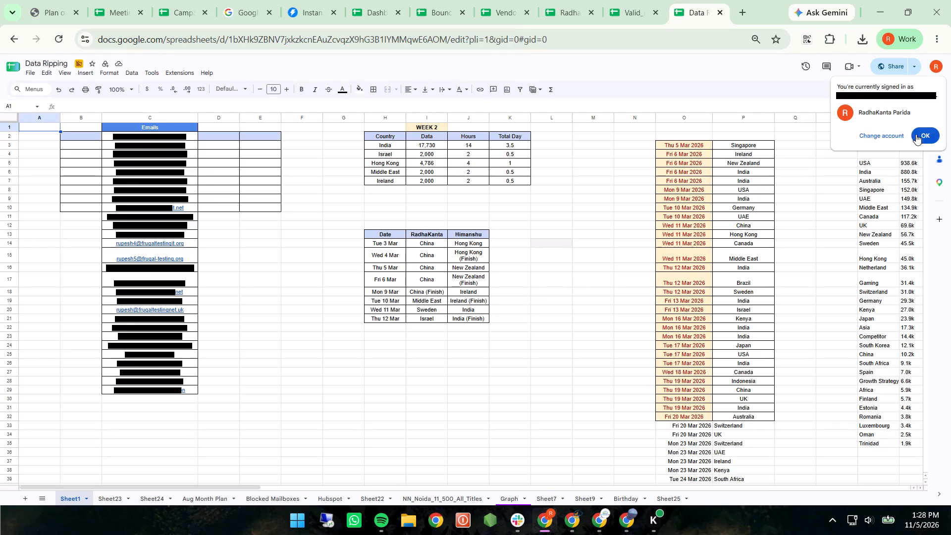
click(918, 135)
Copy the Graph sheet from Data Ripping into the existing Valid_nn_india_11_500_all_titles spreadsheet, using that spreadsheet's URL to find it.
click(629, 5)
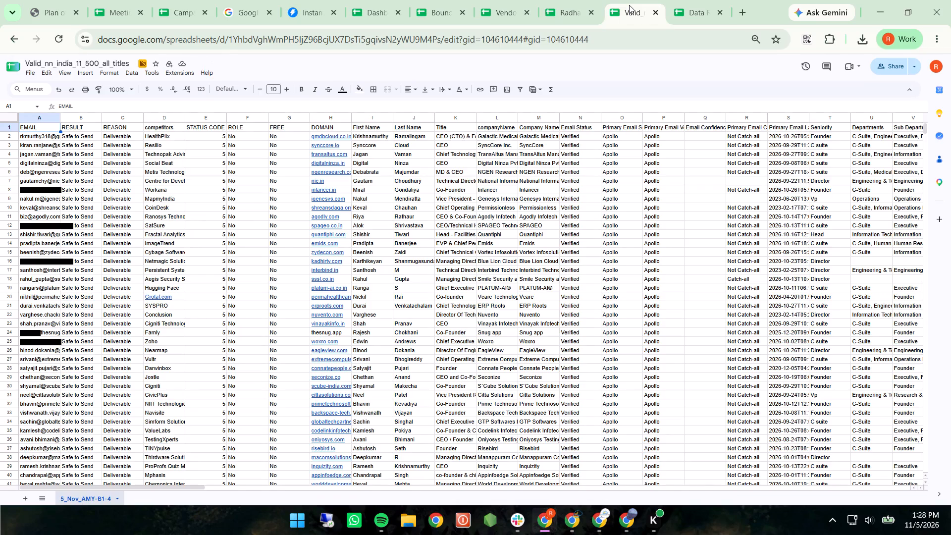
click(469, 39)
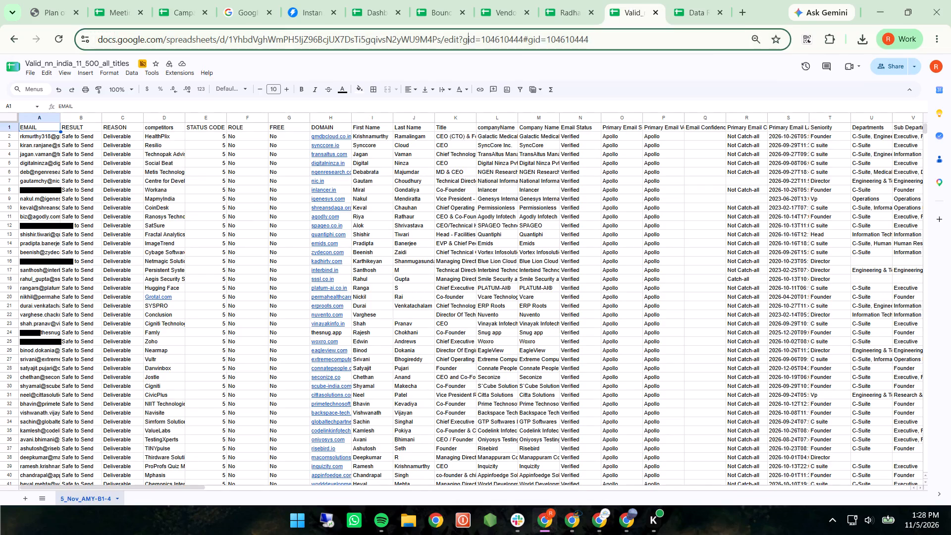
key(ctrl+c)
key(ctrl+c)
click(689, 1)
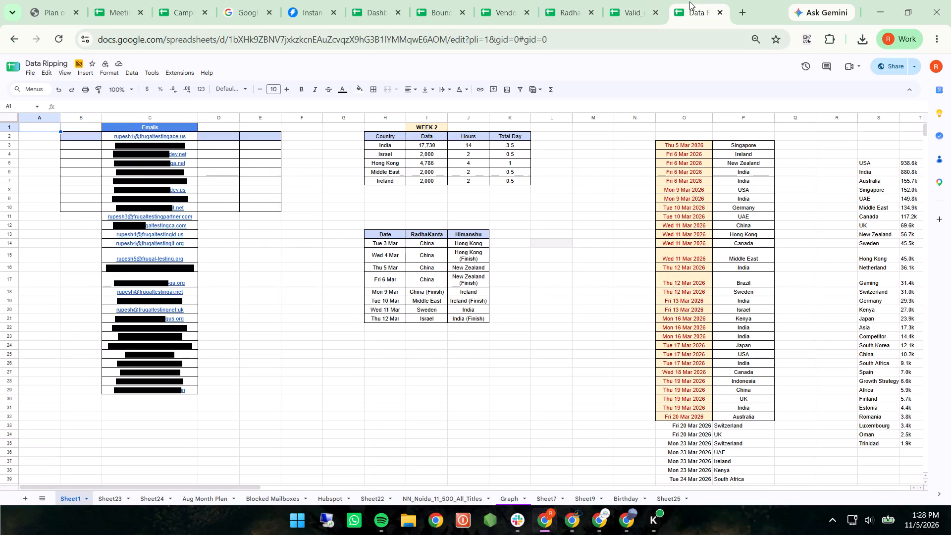
click(507, 497)
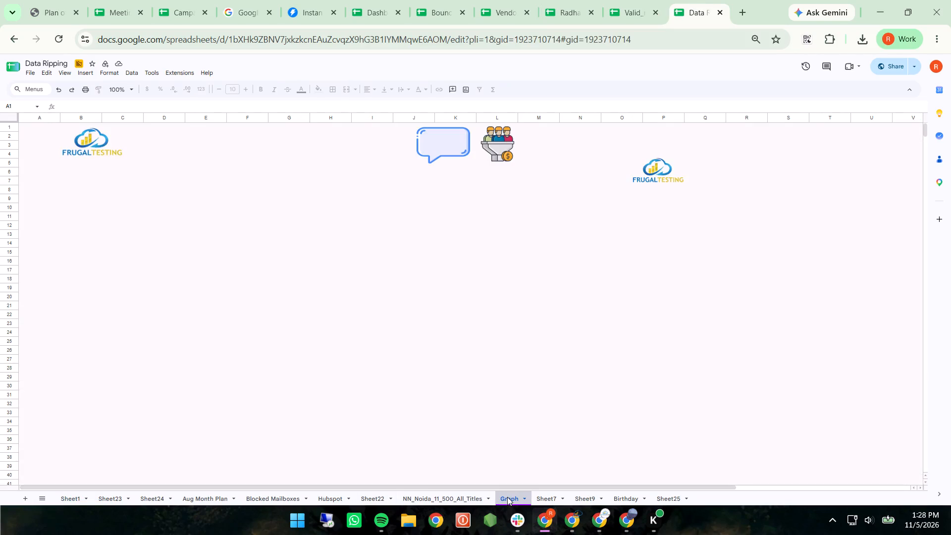
right_click(517, 495)
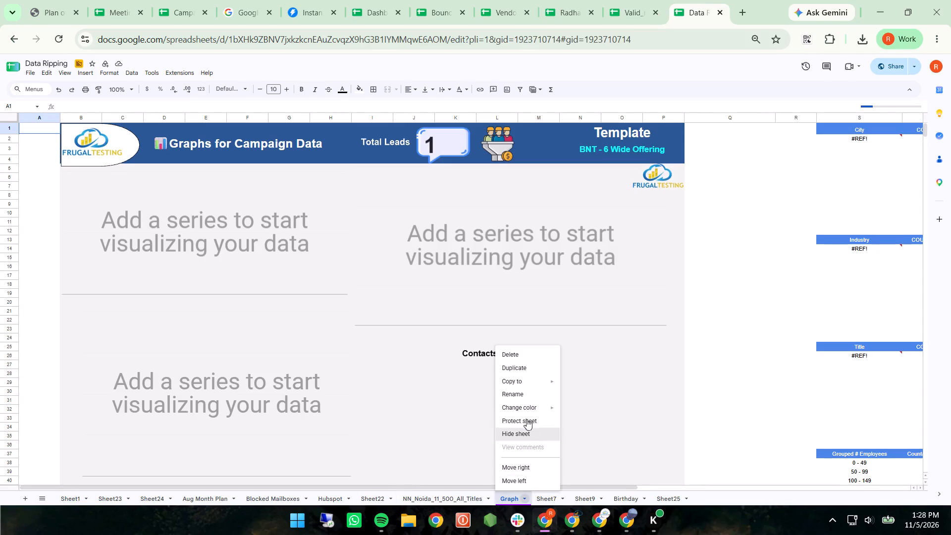
click(577, 394)
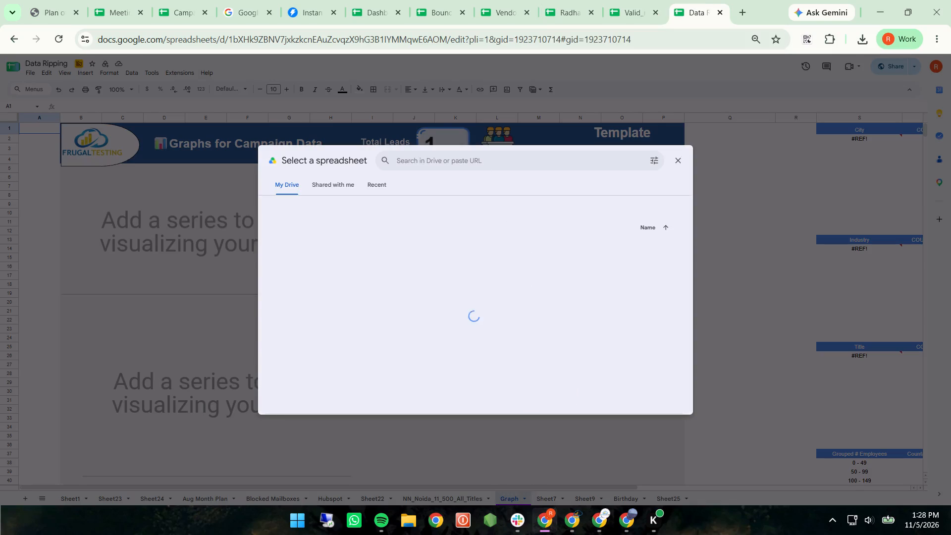
click(469, 161)
key(ctrl+v)
key(Return)
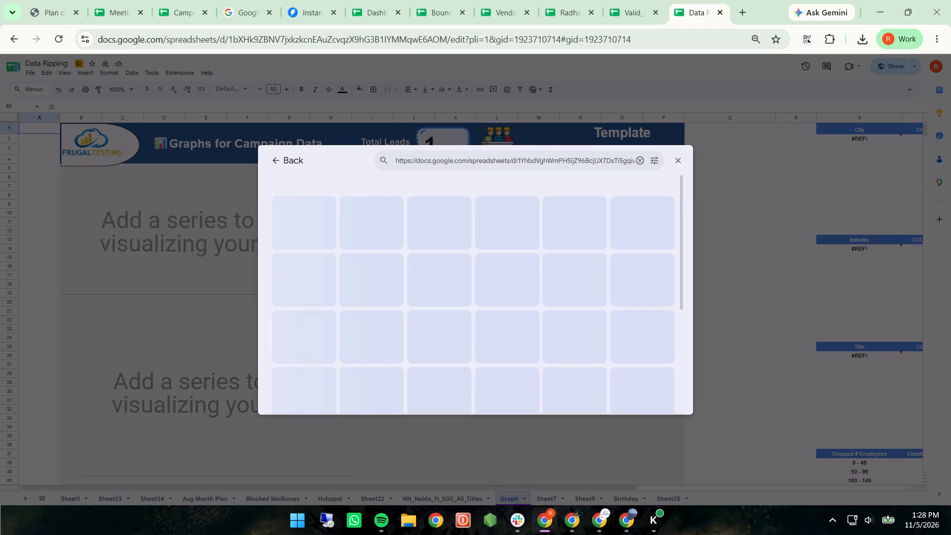
double_click(292, 214)
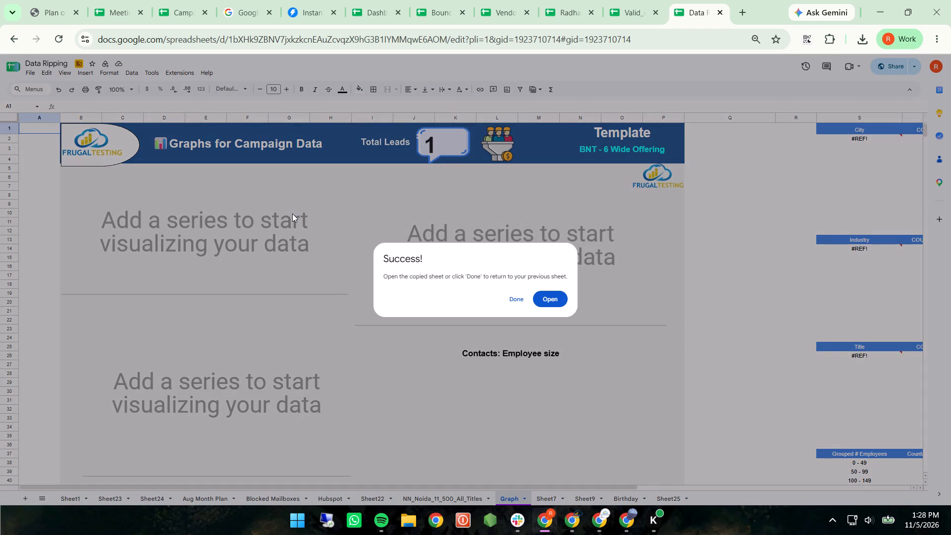
click(509, 294)
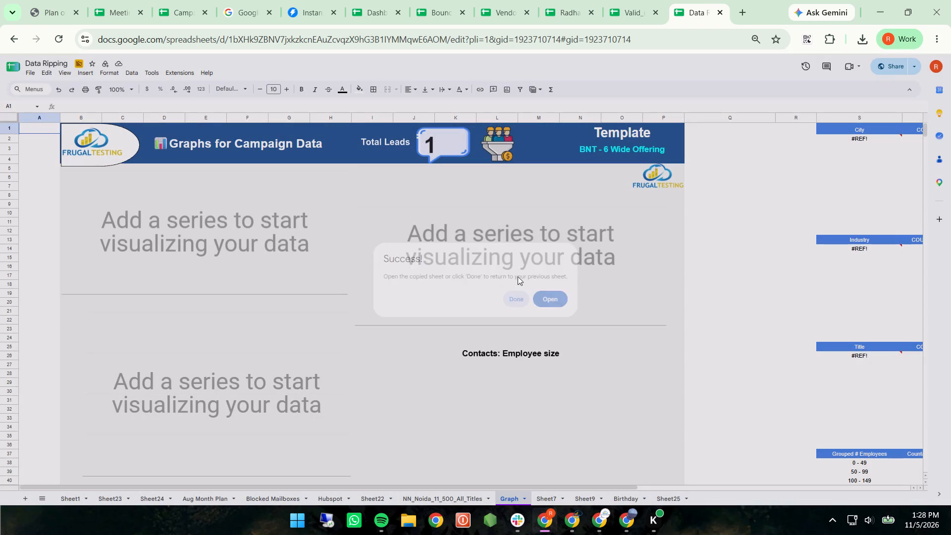
In Valid_nn_india_11_500_all_titles, rename the copied graph sheet as 5_Nov_AMY-B1-4 Graph, reusing the data sheet's name.
click(627, 17)
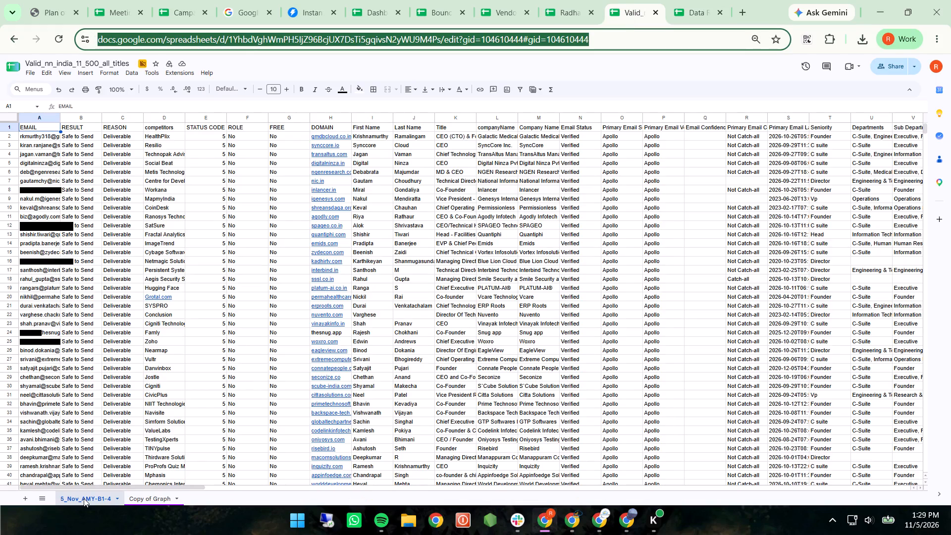
double_click(84, 498)
key(ctrl+c)
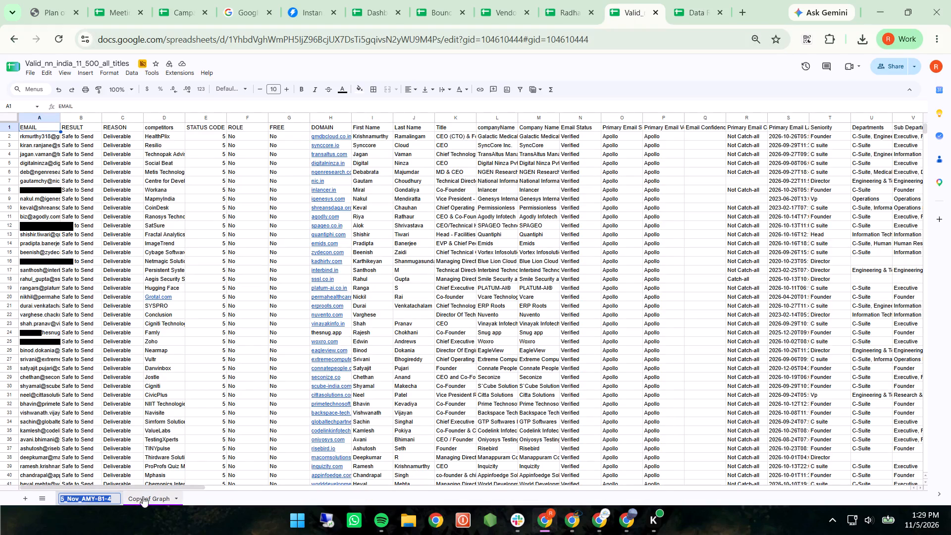
double_click(143, 496)
click(151, 500)
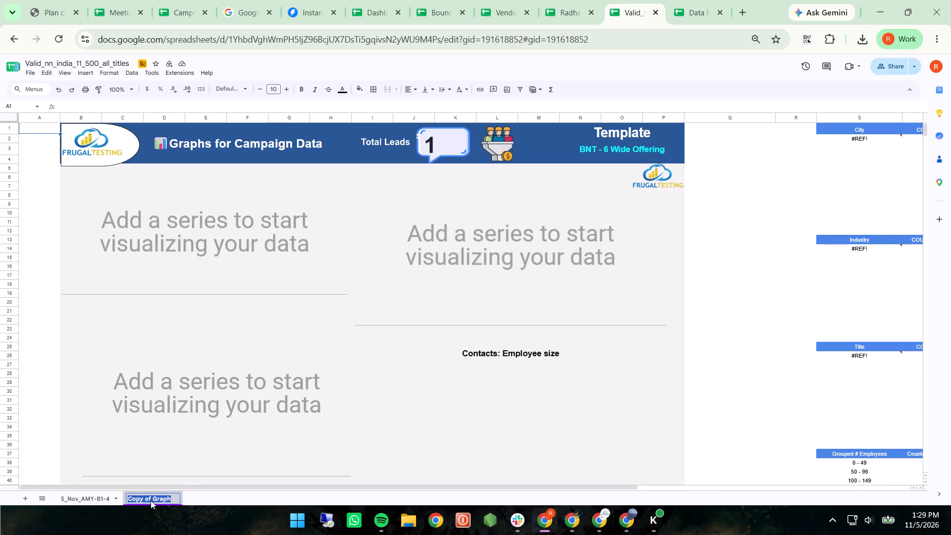
key(BackSpace)
key(BackSpace)
key(BackSpace)
key(BackSpace)
key(BackSpace)
key(BackSpace)
key(BackSpace)
key(BackSpace)
key(BackSpace)
key(BackSpace)
key(BackSpace)
key(BackSpace)
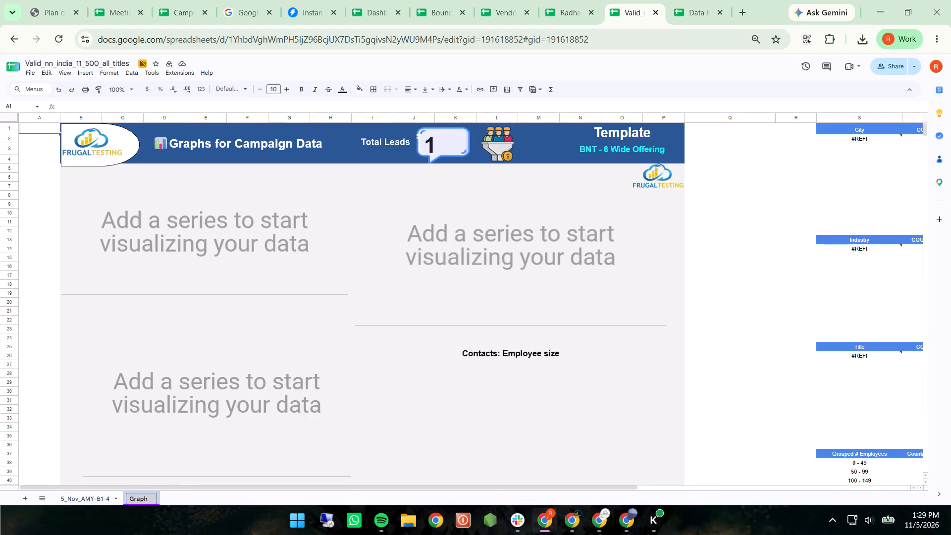
key(ctrl+v)
key(Return)
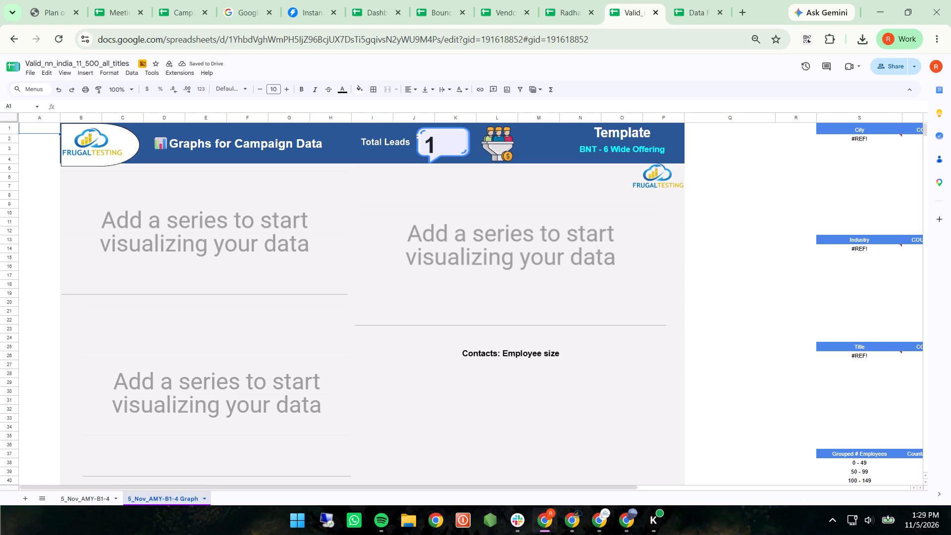
Point the source range in cell V1 to the 5_Nov_AMY-B1-4 sheet, keeping the range A1:CL5000.
scroll(641, 228, left, 4)
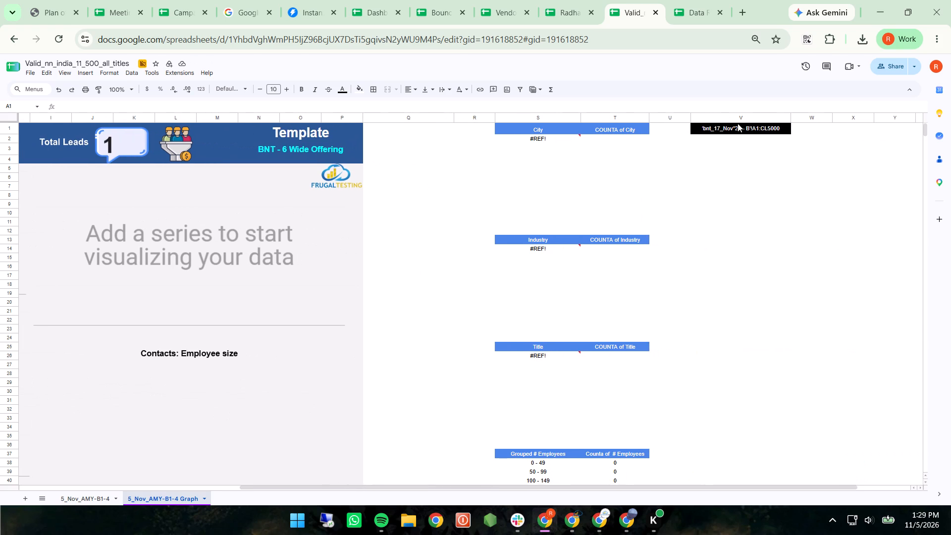
double_click(738, 123)
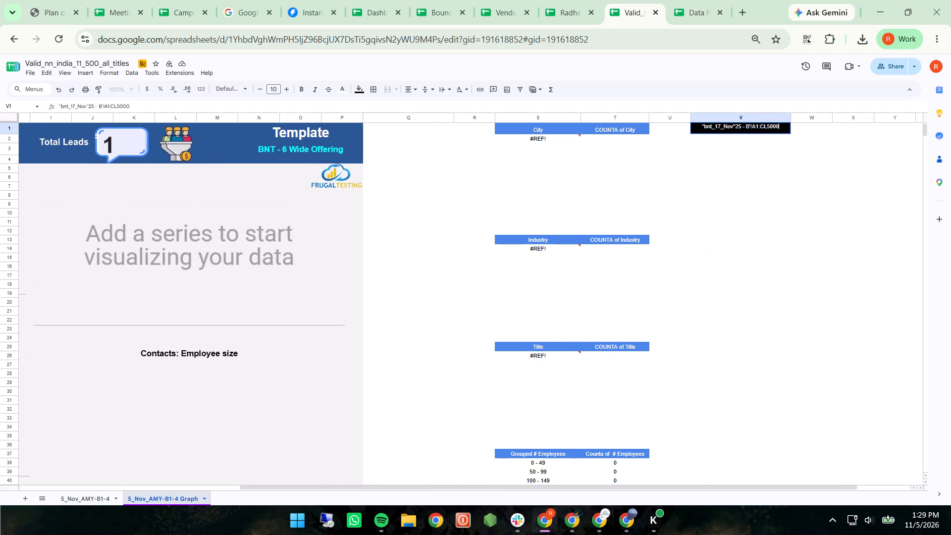
click(749, 126)
key(shift+Left)
key(shift+Left)
key(shift+Left)
key(shift+Left)
key(shift+Left)
key(shift+Left)
key(shift+Left)
key(shift+Left)
key(shift+Left)
key(shift+Left)
key(shift+Left)
key(shift+Left)
key(shift+Left)
key(shift+Left)
key(shift+Left)
key(shift+Left)
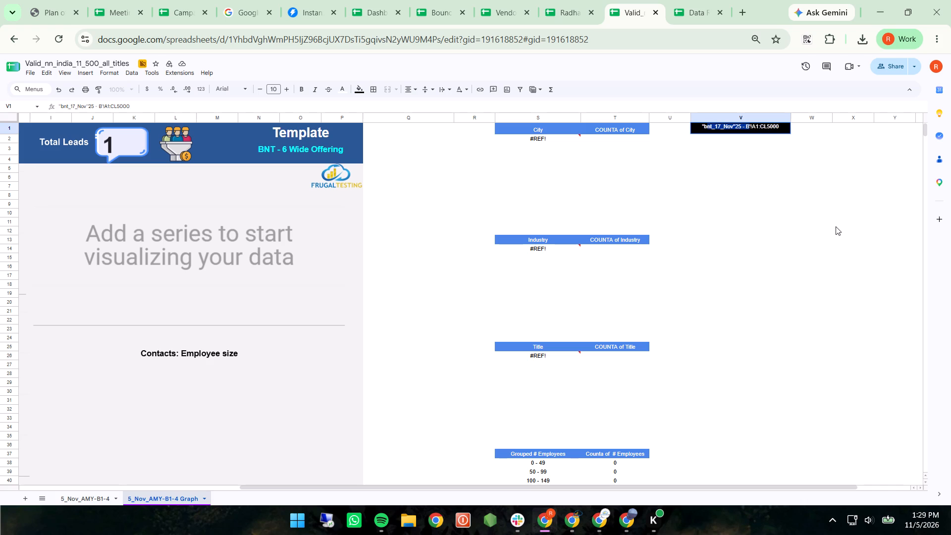
key(shift+Left)
key(shift+Left)
key(ctrl+v)
key(Return)
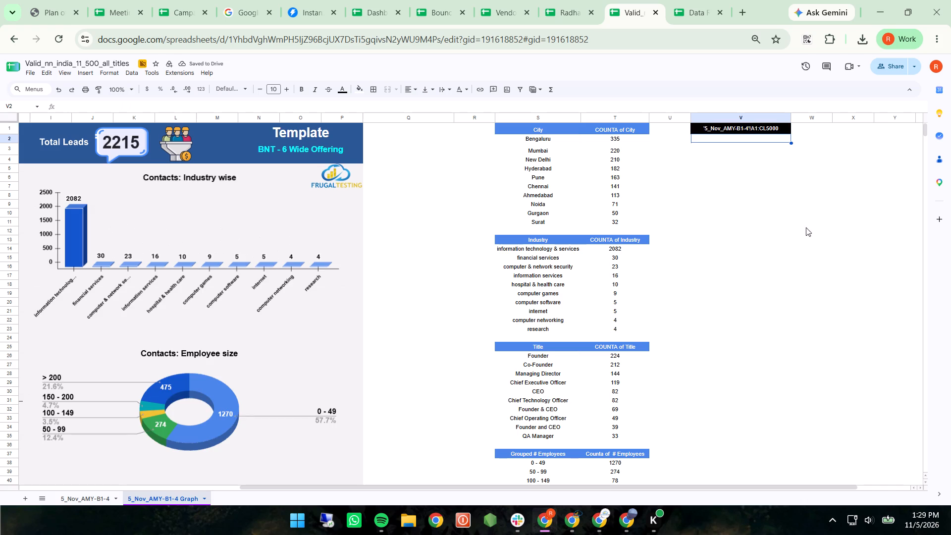
Replace the summary tables in S1:T48, from City through the EMAIL grand total, with static values.
click(537, 132)
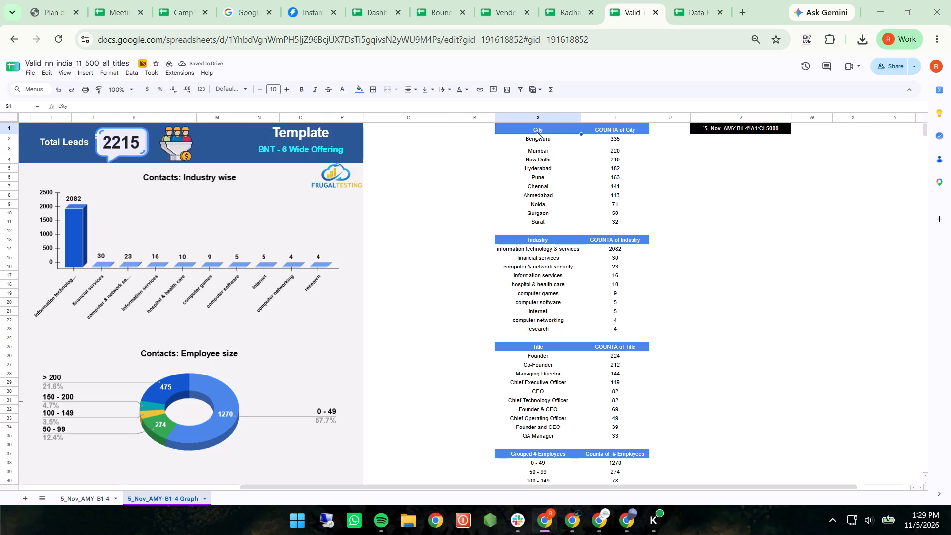
key(shift+Right)
key(shift+Down)
key(shift+Down)
key(shift+Down)
key(shift+Down)
key(shift+Down)
key(shift+Down)
key(shift+Down)
key(shift+Down)
key(shift+Down)
key(shift+Down)
key(shift+Down)
key(shift+Down)
key(shift+Down)
key(shift+Down)
key(shift+Down)
key(shift+Down)
key(shift+Down)
key(shift+Down)
key(shift+Down)
key(shift+Down)
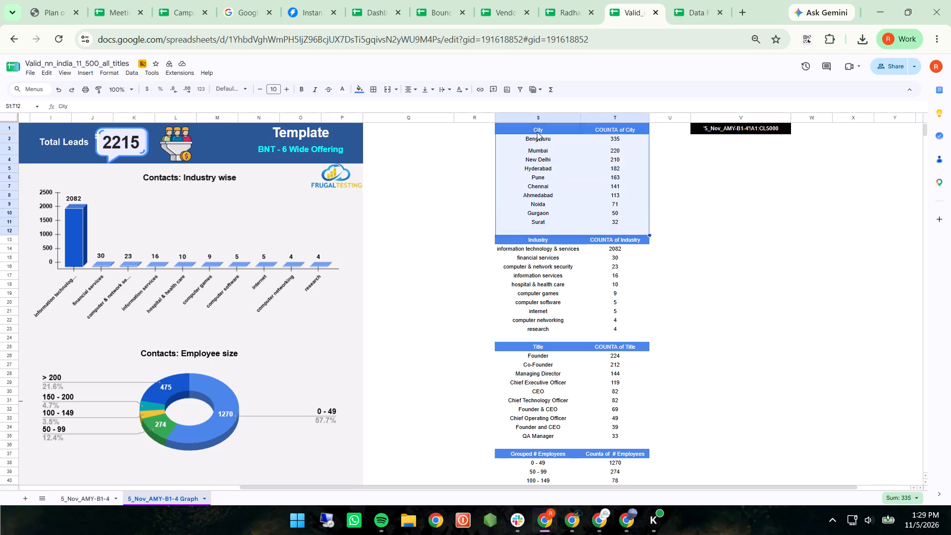
key(shift+Up)
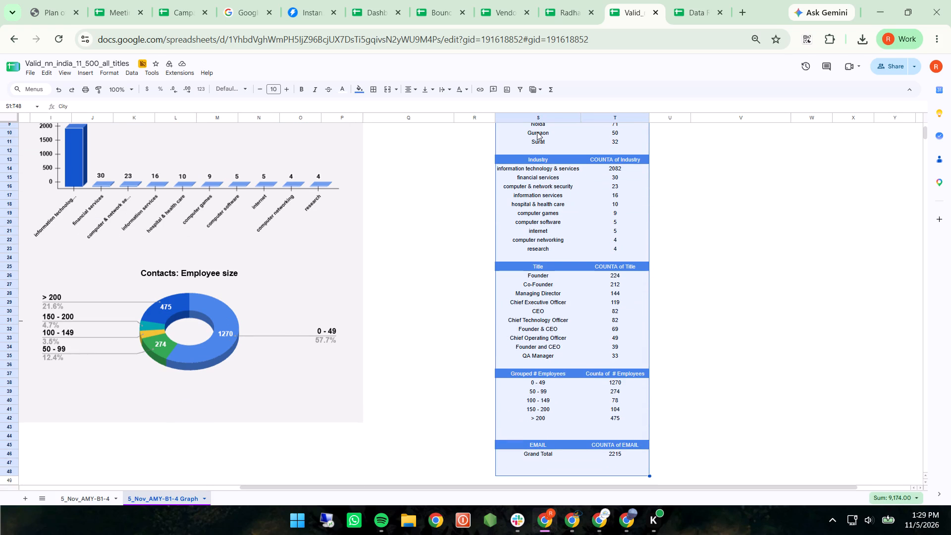
key(ctrl+c)
key(ctrl+shift+v)
In the COUNTA of City column, set Bengaluru to 1335 and Mumbai to 452.
click(712, 244)
scroll(712, 244, up, 7)
double_click(622, 139)
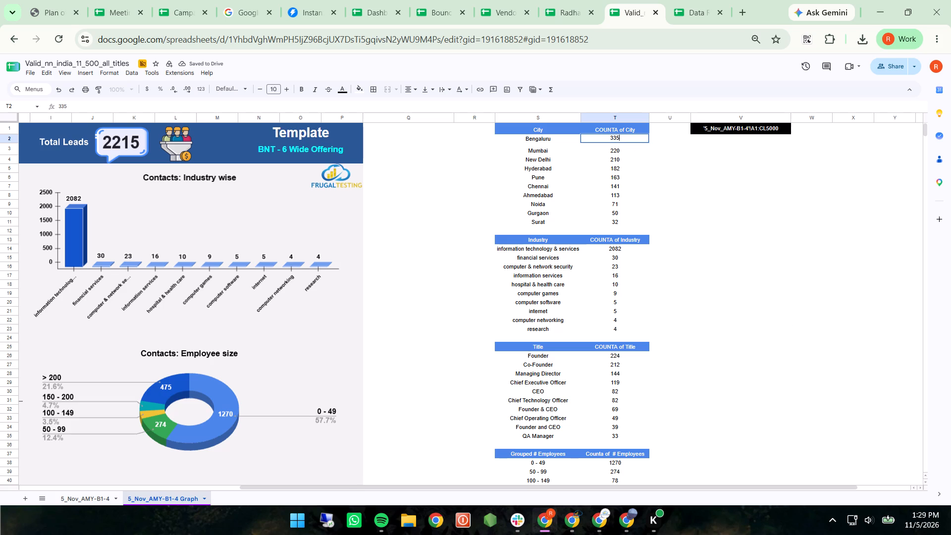
key(BackSpace)
key(BackSpace)
key(BackSpace)
text(1335)
key(Down)
key(Down)
key(Return)
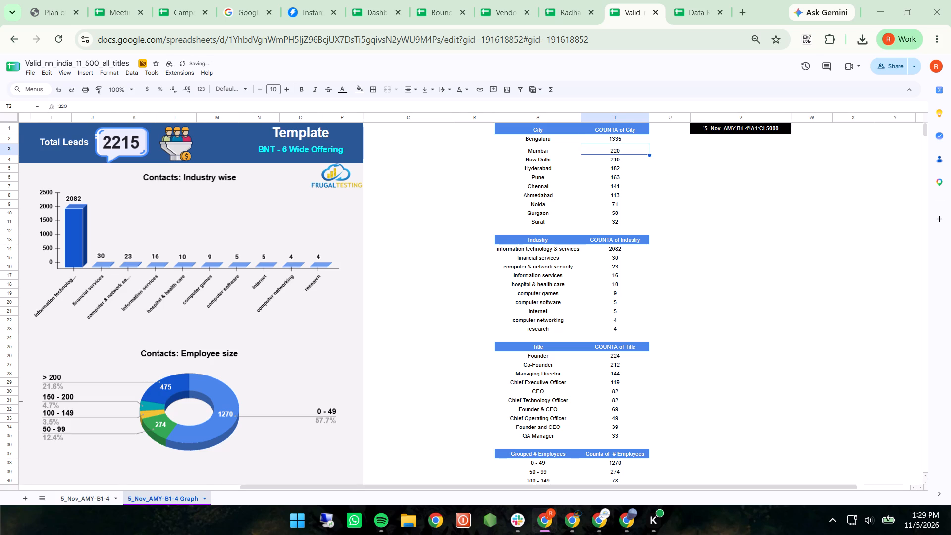
text(450)
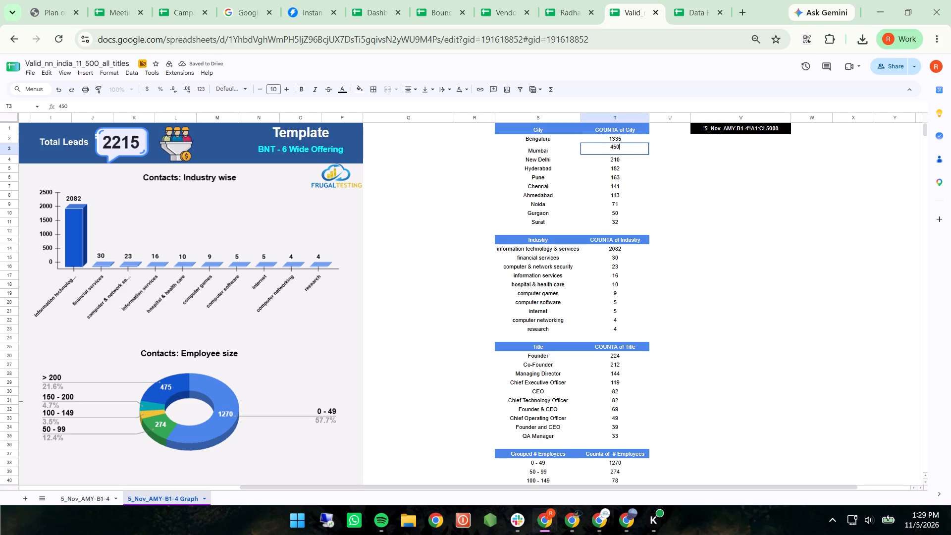
key(Return)
key(Up)
text(452)
key(Return)
click(758, 252)
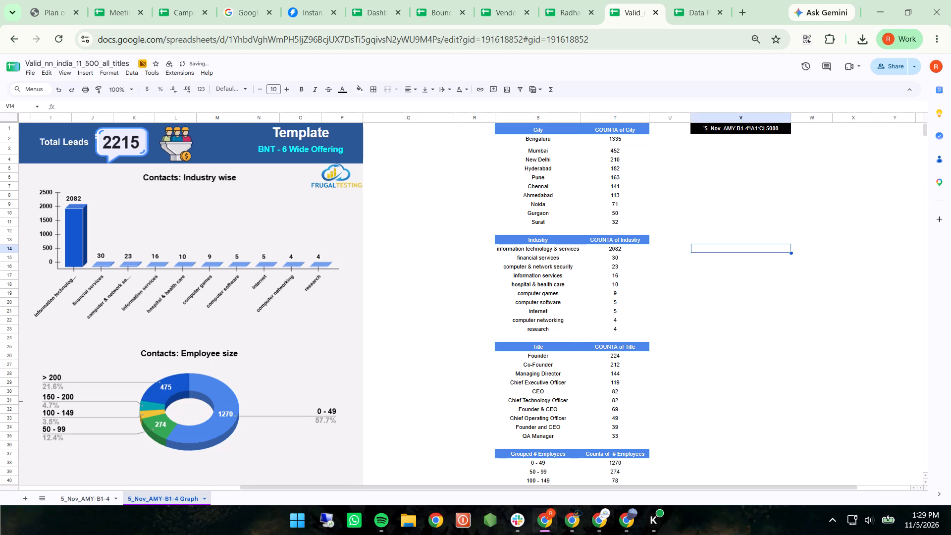
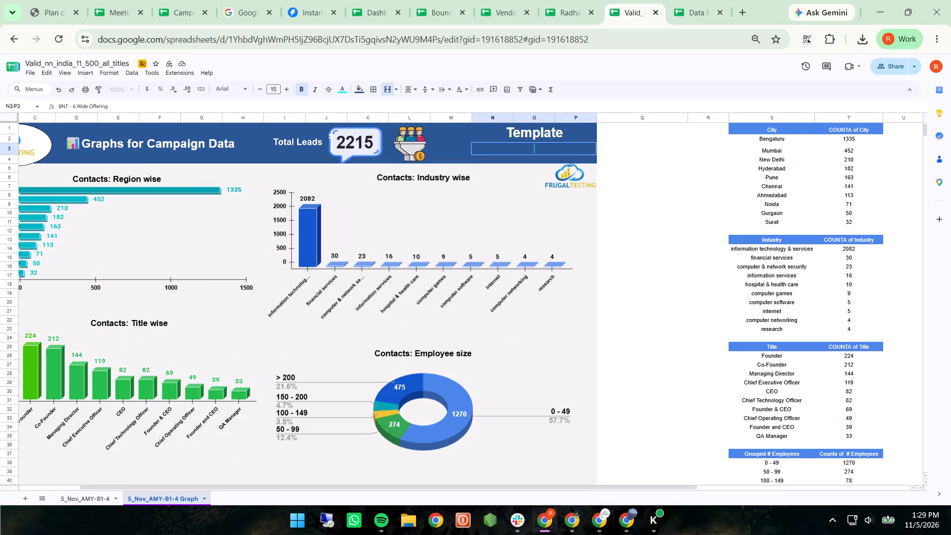
Set the template name under the Template heading in the dashboard header to FT - 18.
text(FT - 18)
key(Return)
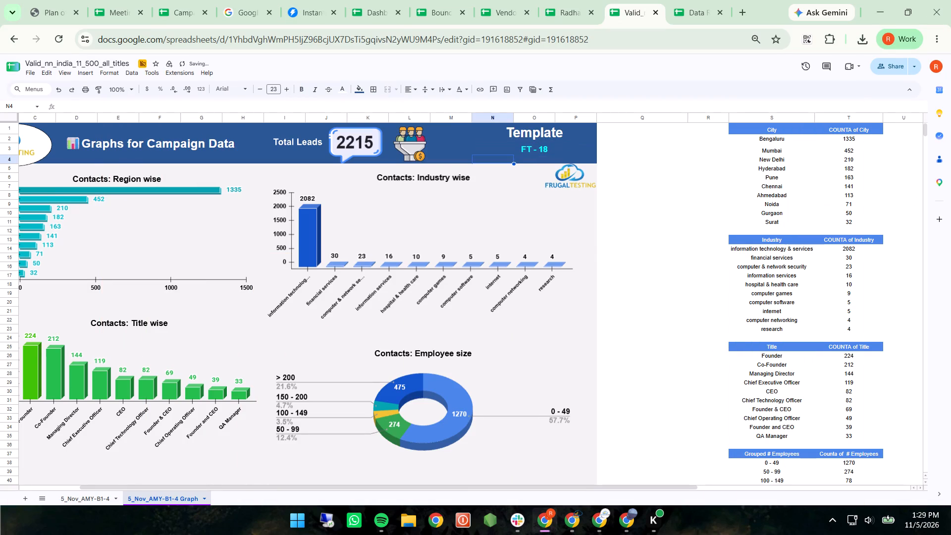
Capture a screenshot of the full Graphs for Campaign Data dashboard in full-screen view, from the header banner to below the Employee size chart.
click(665, 227)
scroll(665, 227, right, 5)
key(F11)
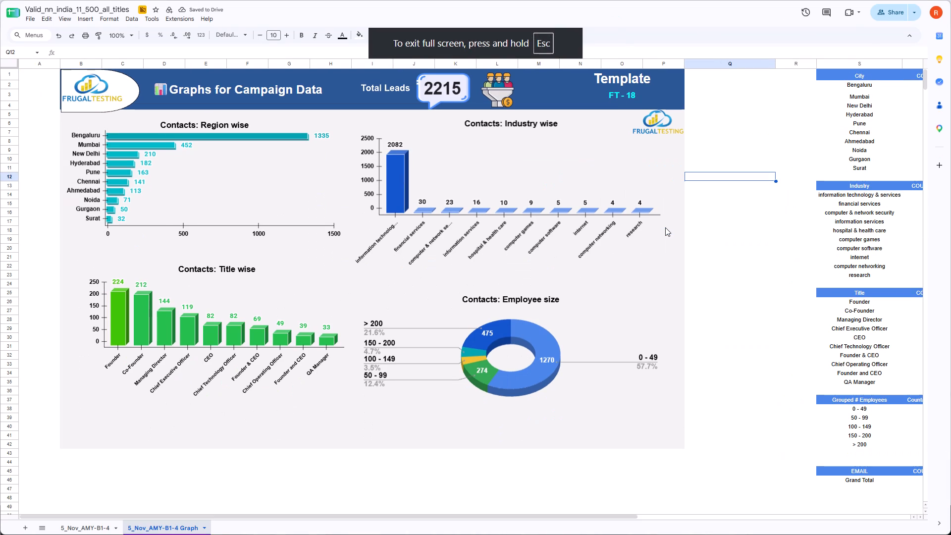
scroll(665, 227, up, 5)
key(shift+super+s)
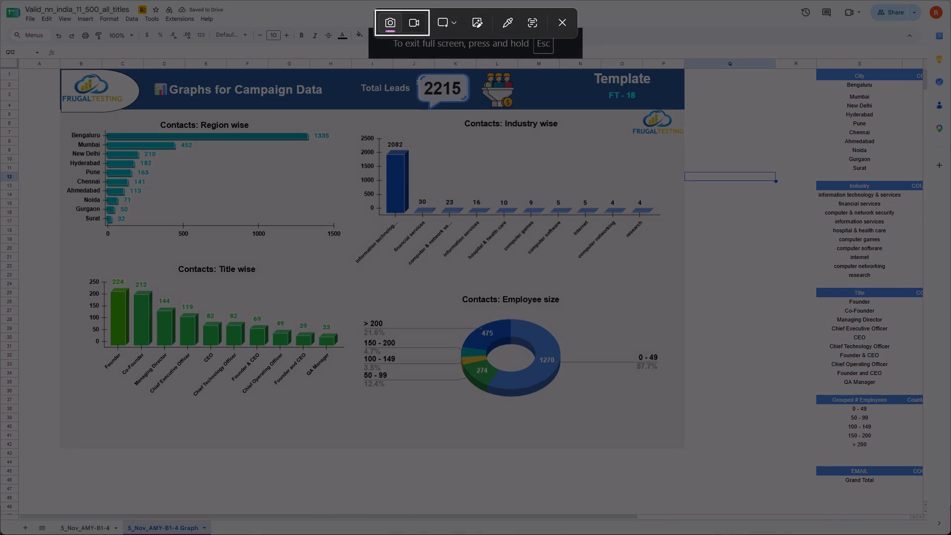
drag(59, 67, 715, 465)
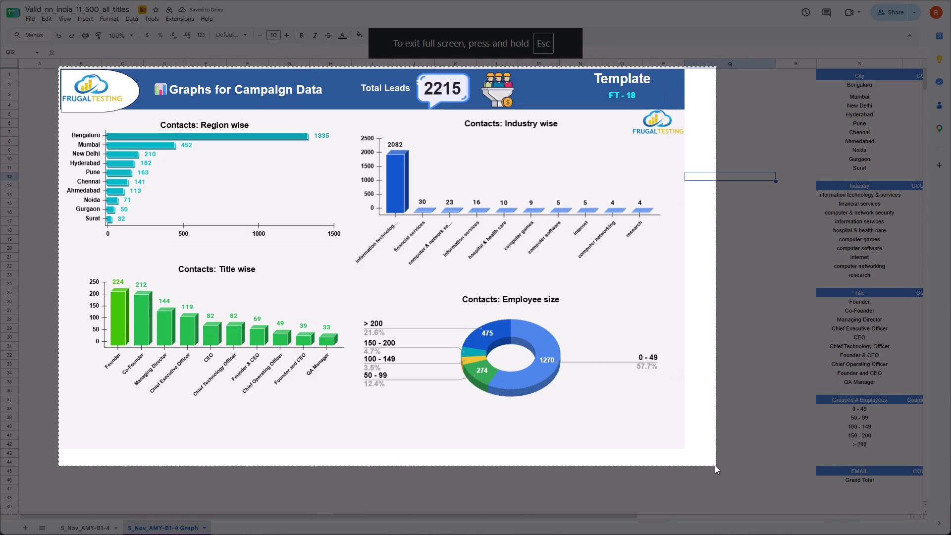
drag(715, 465, 687, 452)
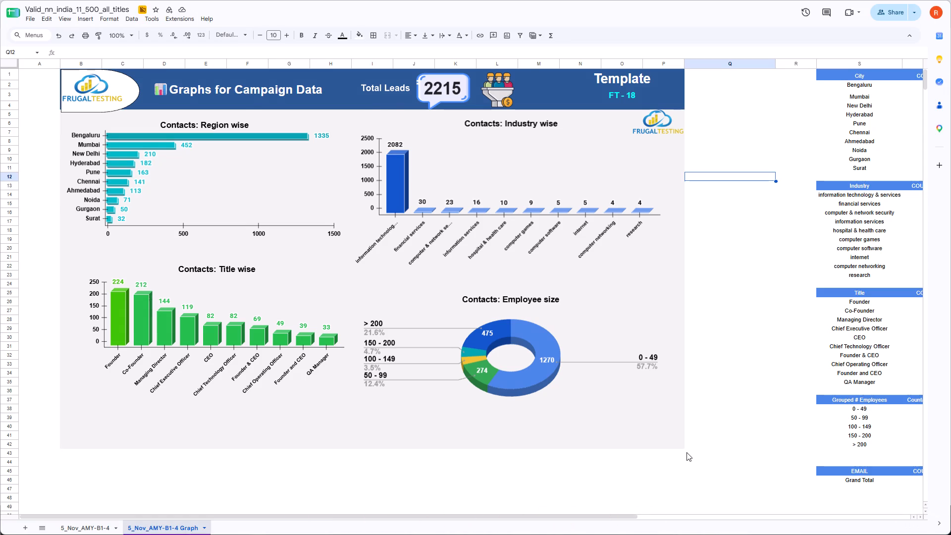
key(F11)
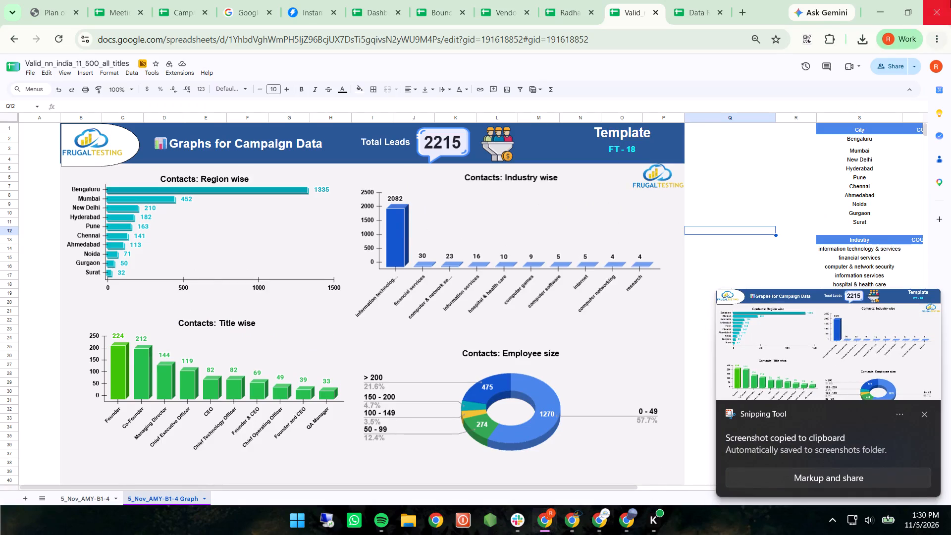